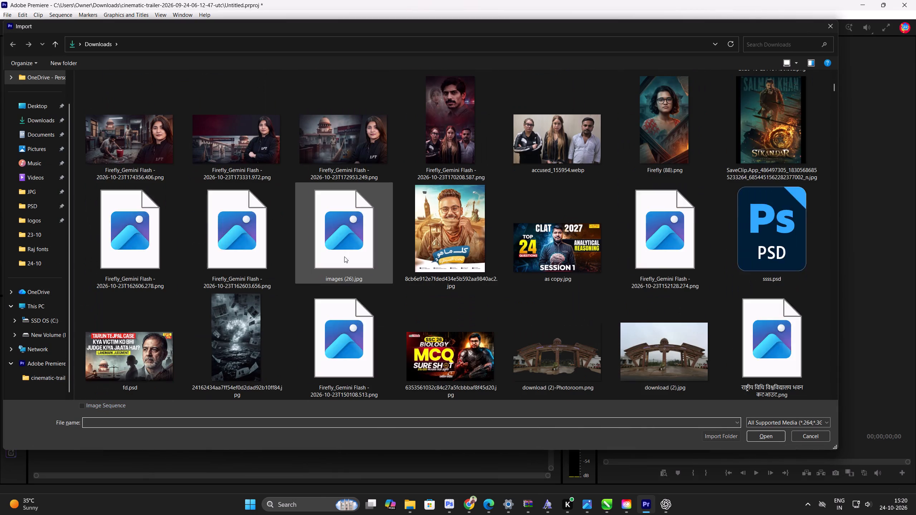
scroll(344, 256, "down", 5)
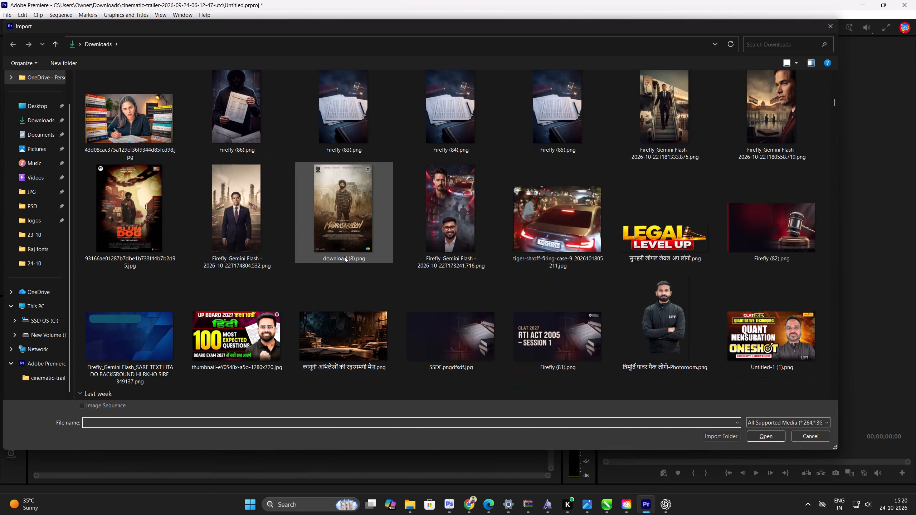
scroll(344, 256, "up", 1)
scroll(344, 256, "down", 1)
double_click(257, 213)
double_click(251, 206)
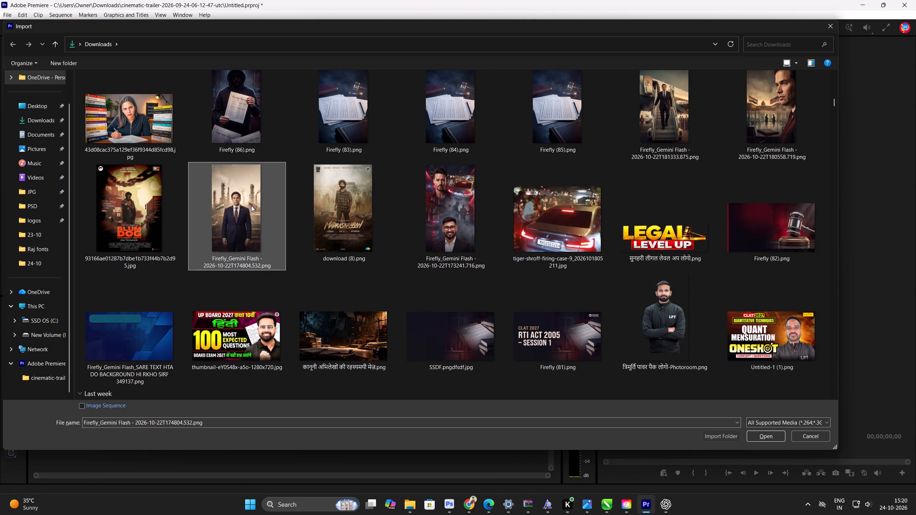
Create a new sequence by placing the imported portrait image in the empty timeline.
left_click_drag(52, 103, 169, 435)
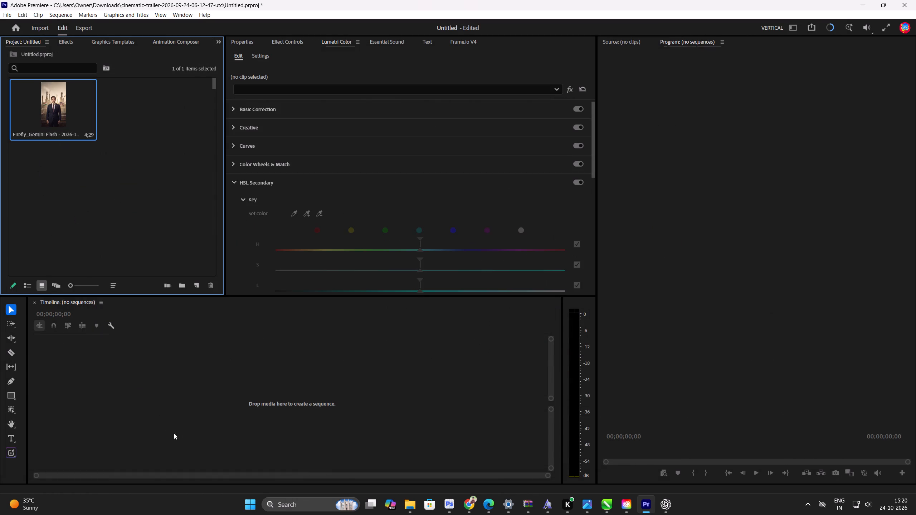
Duplicate the V1 image clip onto track V2, directly above the original.
left_click(166, 399)
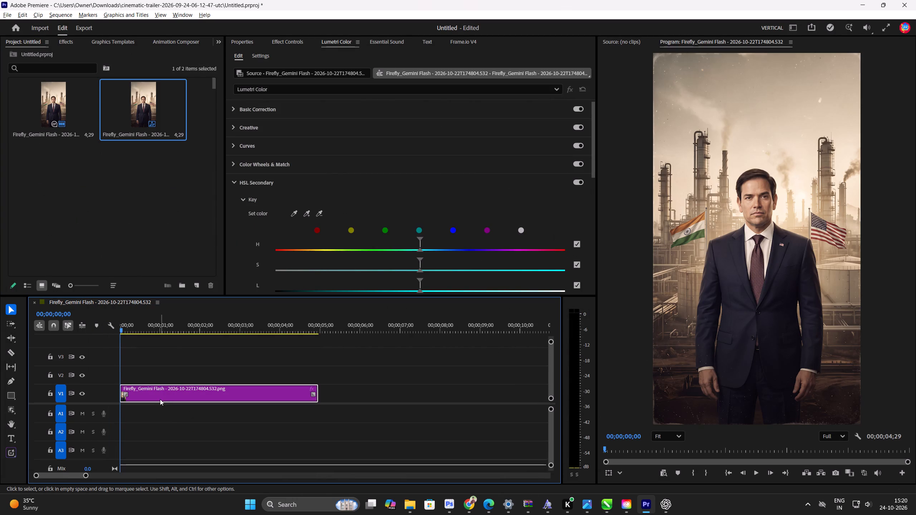
left_click_drag(160, 399, 156, 381, "alt")
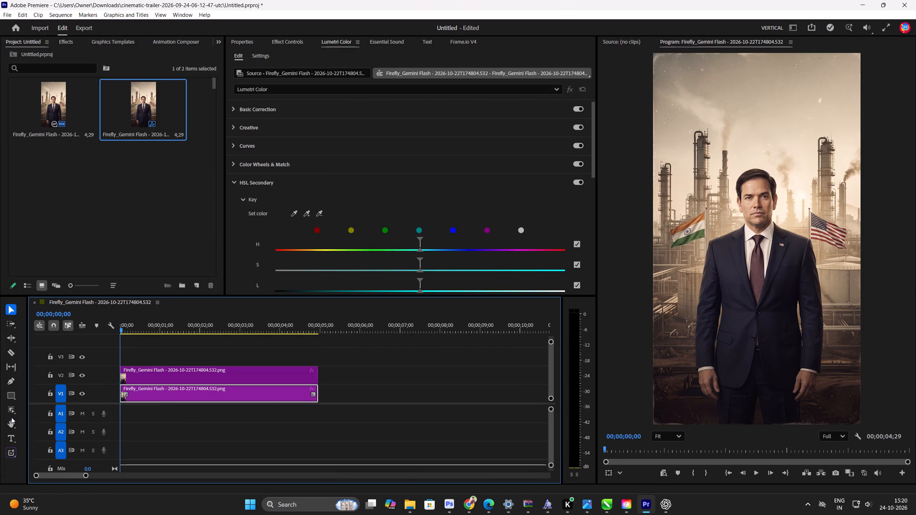
Create a smooth object mask around the man in the suit on the V2 clip and acknowledge the mask data storage notice.
left_click(11, 412)
left_click(166, 375)
right_click(174, 374)
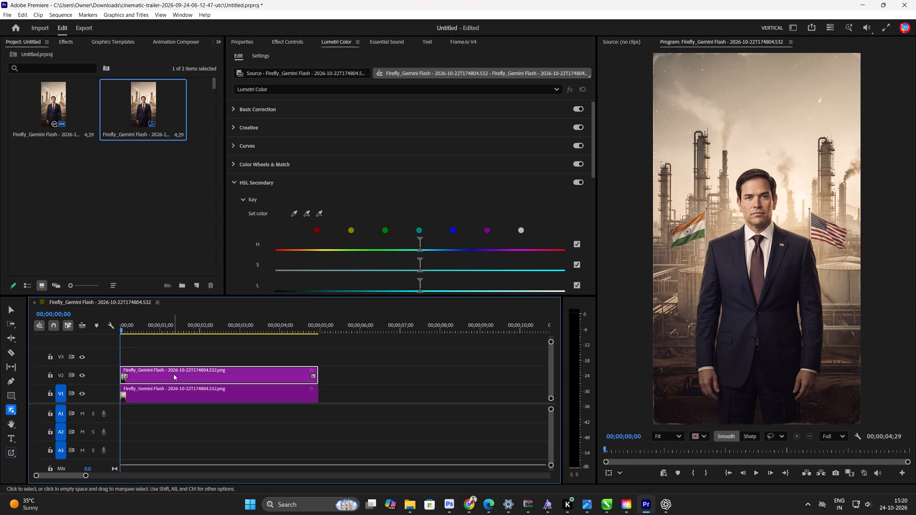
left_click(113, 154)
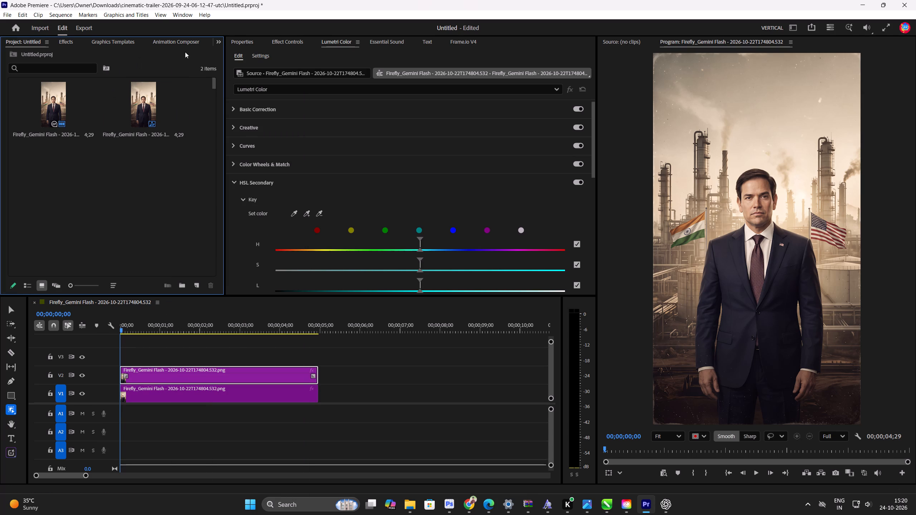
left_click(284, 41)
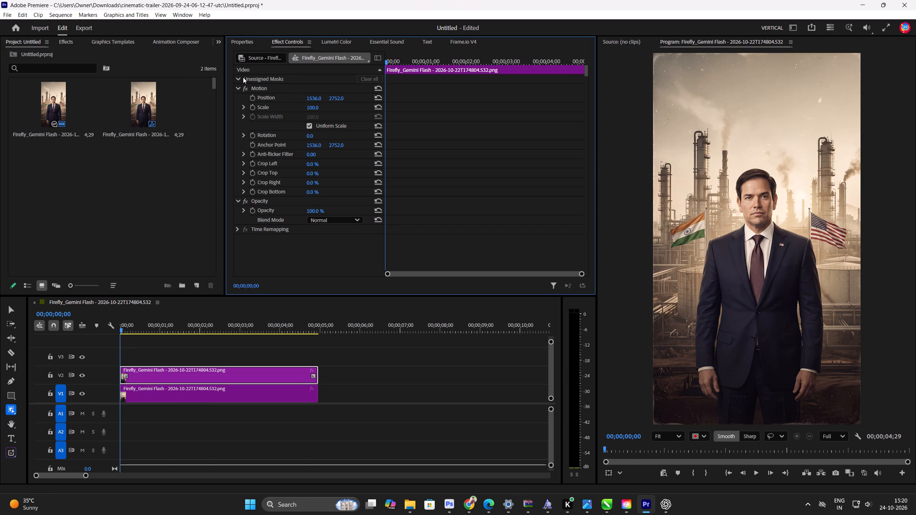
left_click(243, 77)
left_click(251, 78)
right_click(251, 78)
left_click(247, 79)
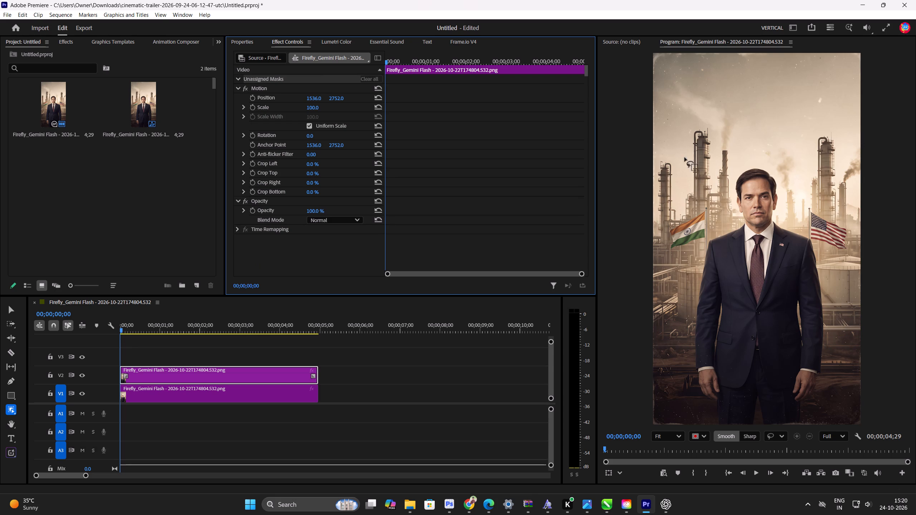
left_click(754, 288)
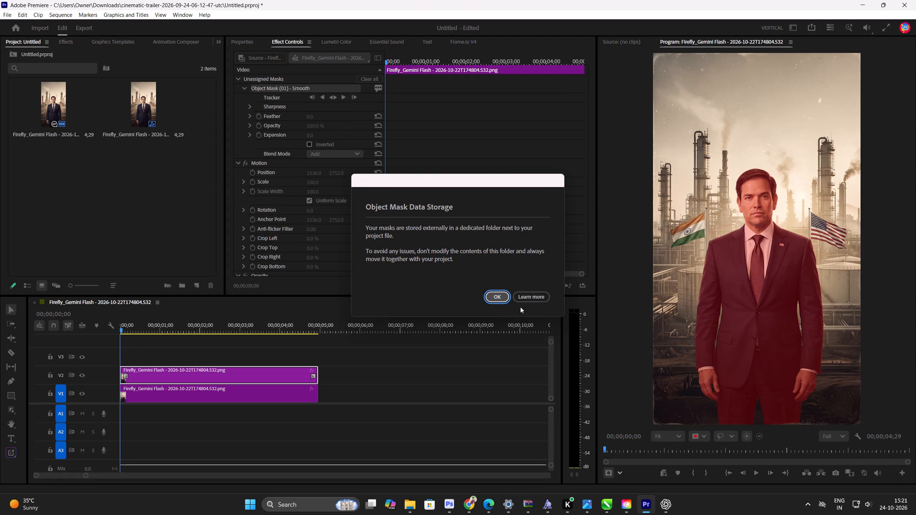
left_click(491, 294)
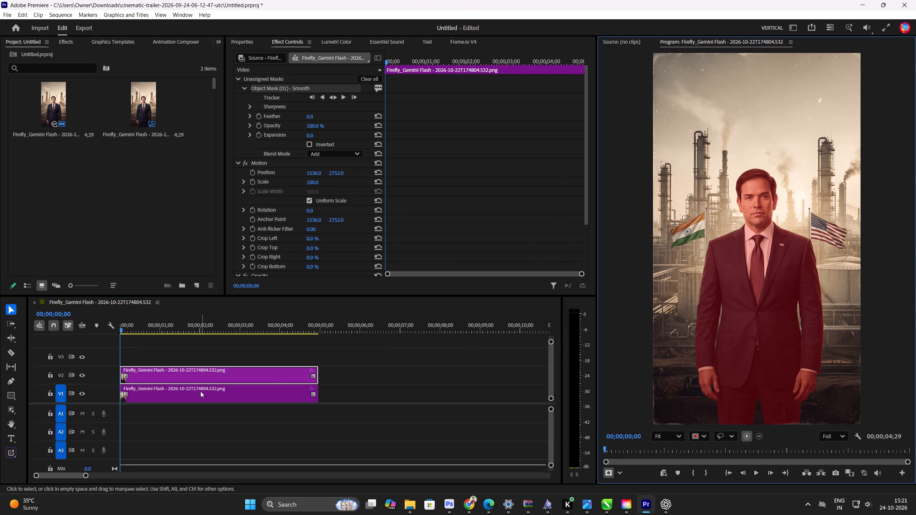
Track the man's object mask both forward and backward through the V2 clip.
left_click(333, 99)
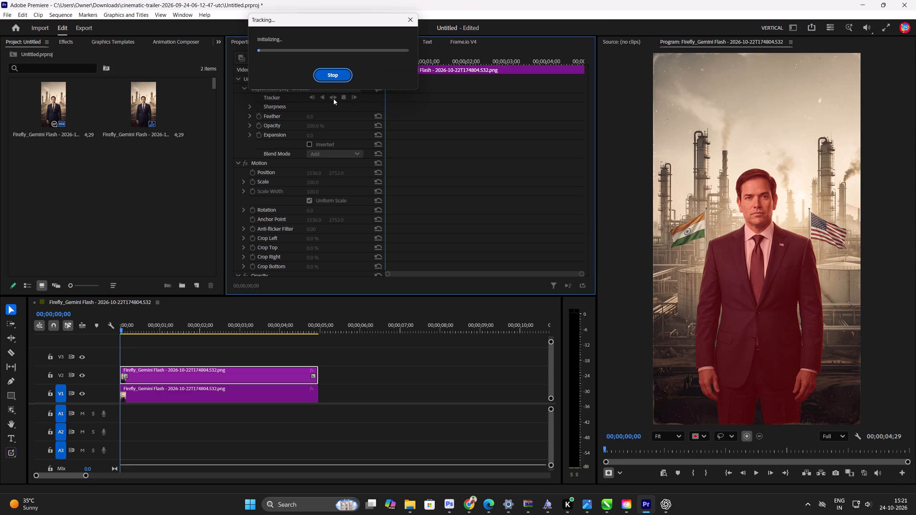
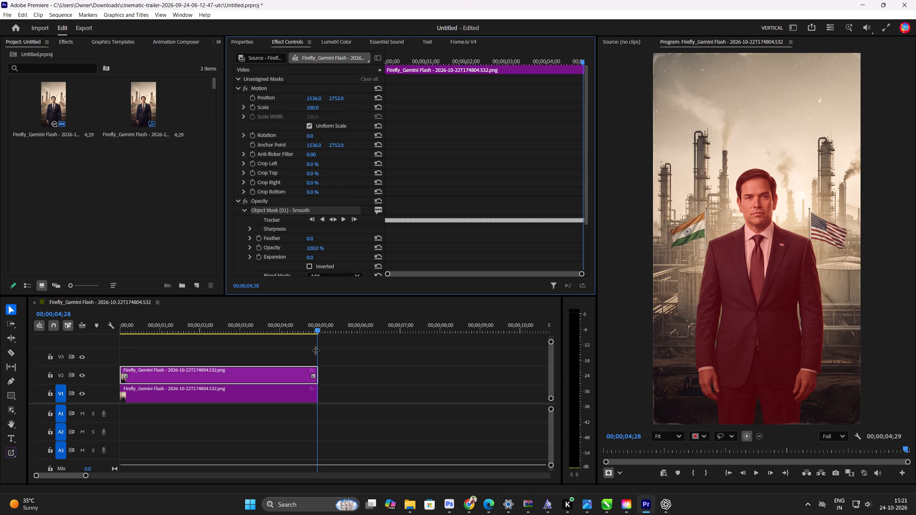
Move the masked portrait clip from V2 up to V3, leaving V2 free between the two portrait layers.
left_click_drag(305, 328, 90, 337)
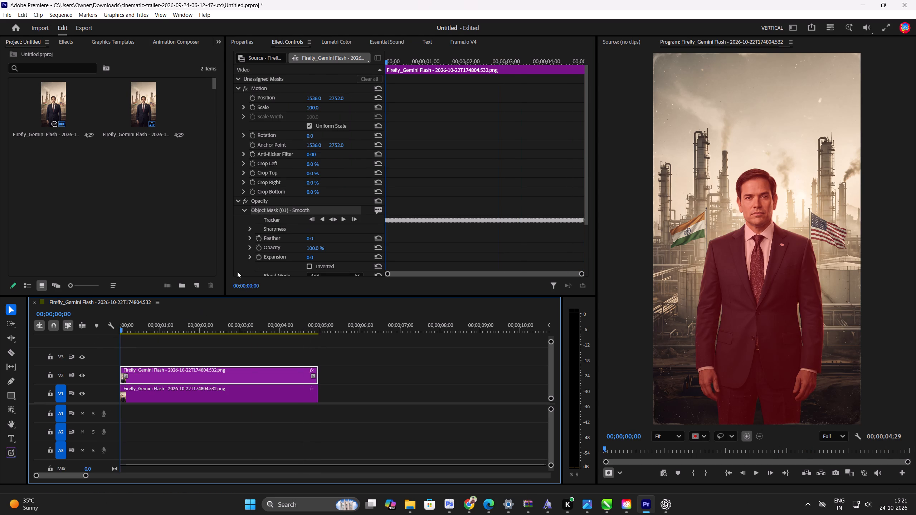
left_click(12, 311)
left_click(478, 385)
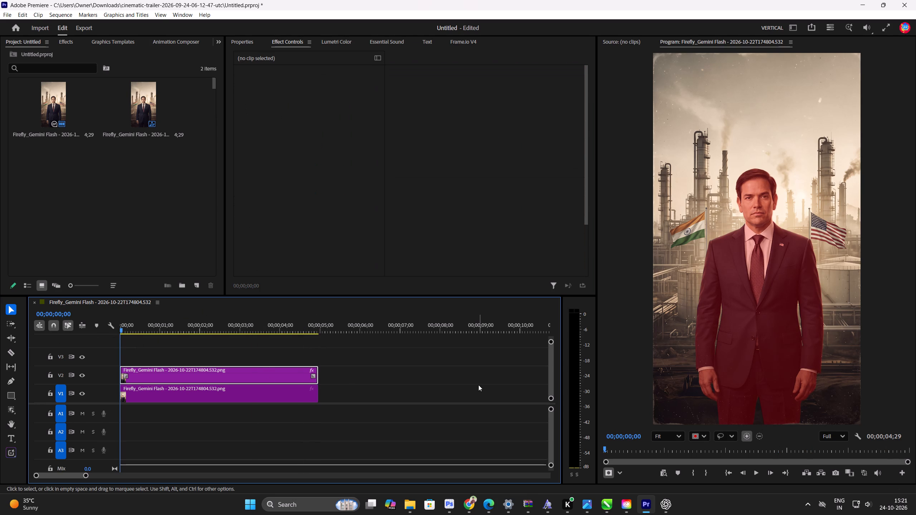
left_click_drag(263, 329, 134, 330)
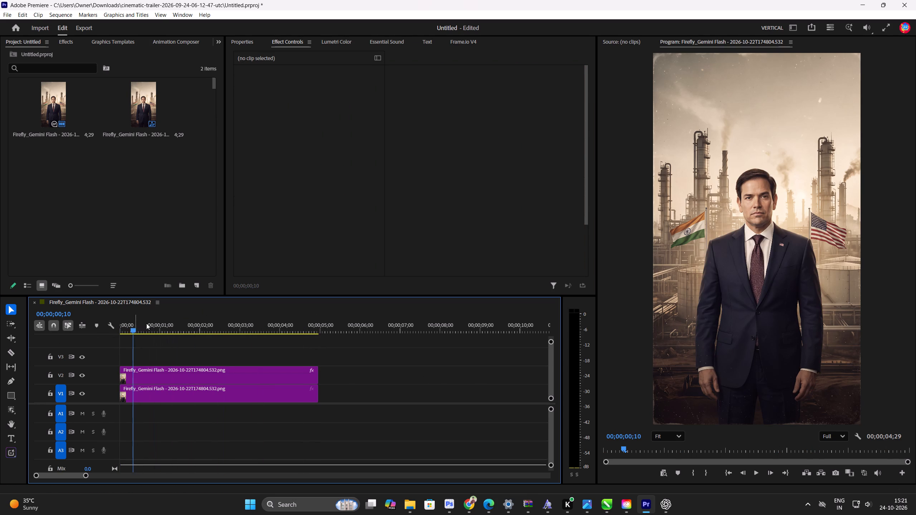
left_click_drag(162, 378, 162, 360)
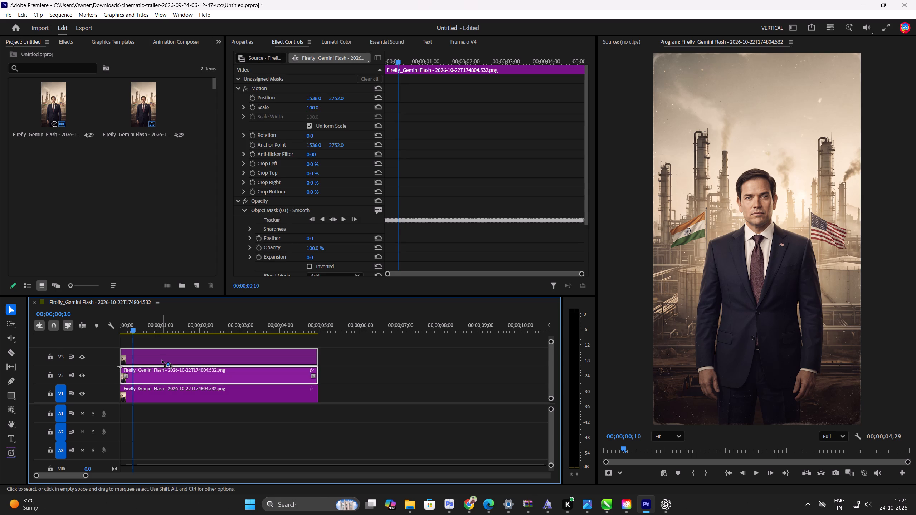
left_click_drag(162, 360, 162, 360)
Import nlsiu-photo.webp and images (24).jpg from the Downloads folder into the project.
key("ctrl+i")
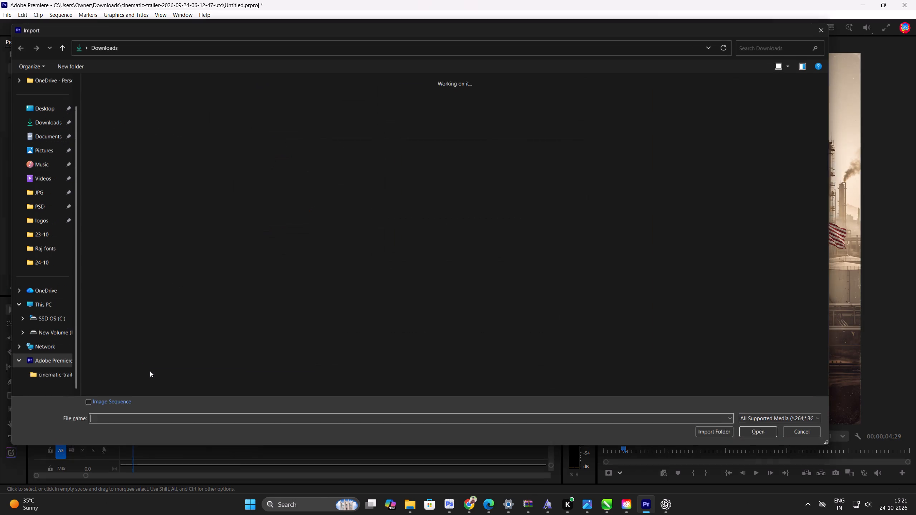
scroll(374, 280, "down", 4)
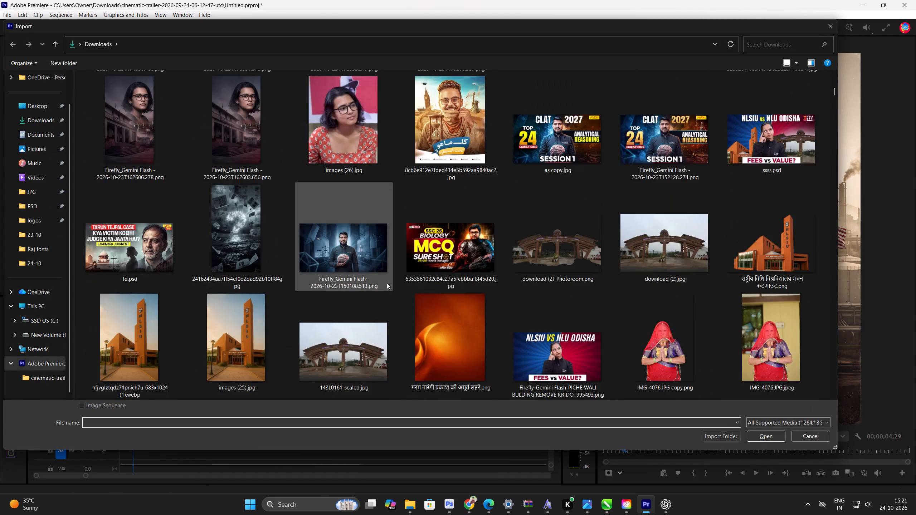
scroll(387, 283, "down", 2)
left_click(360, 216)
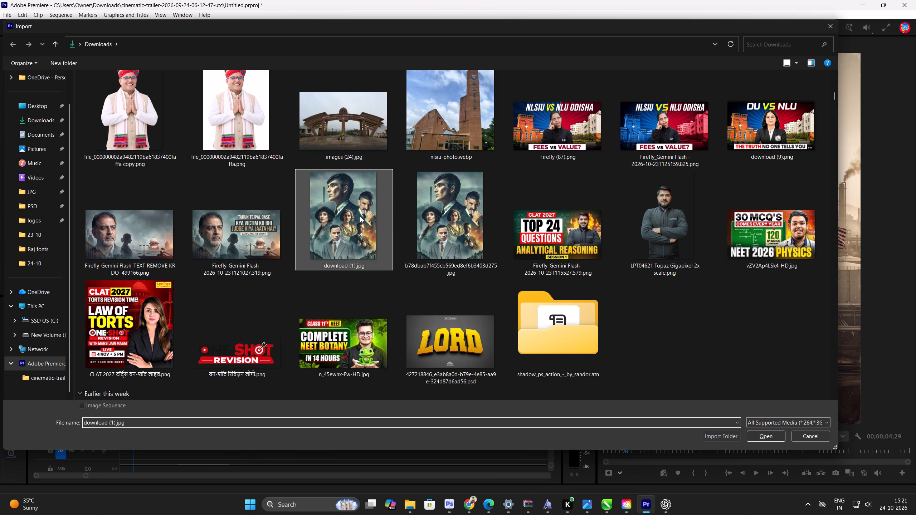
scroll(389, 233, "up", 1)
left_click(367, 219)
scroll(478, 284, "down", 5)
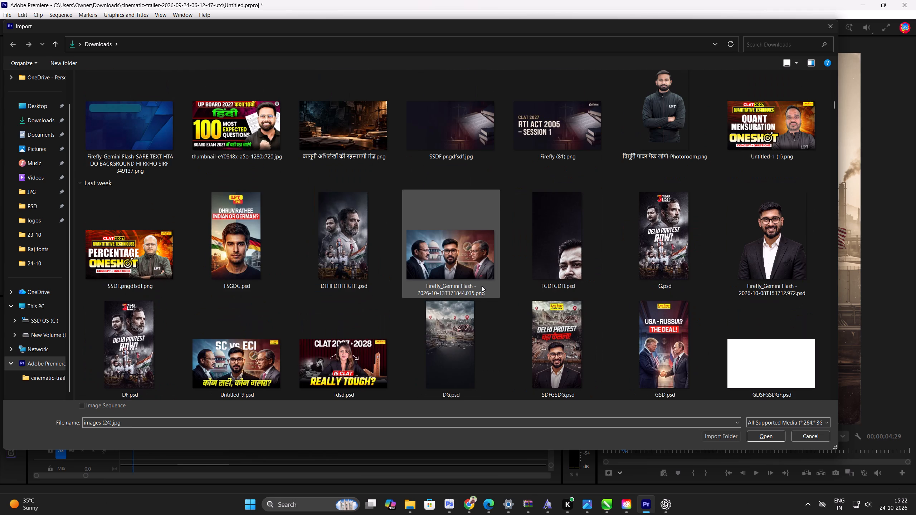
left_click(456, 320)
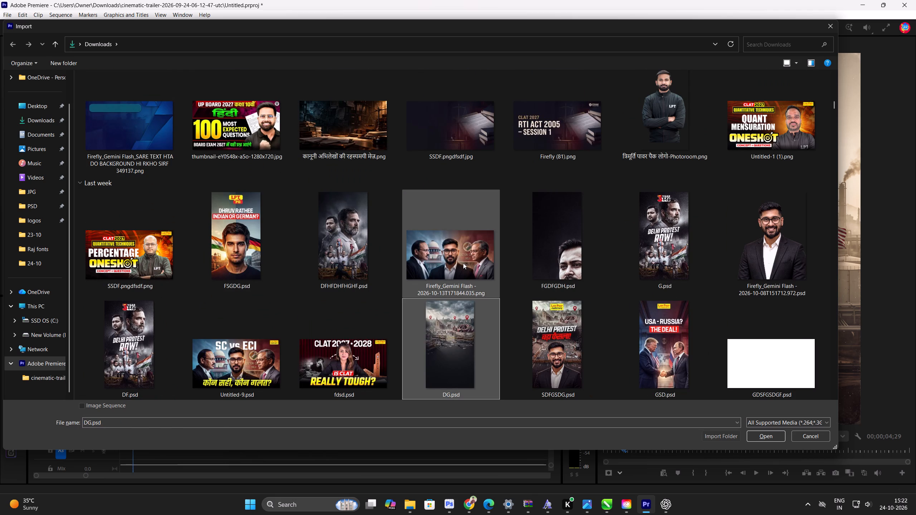
left_click(463, 263, "ctrl")
scroll(422, 246, "up", 4)
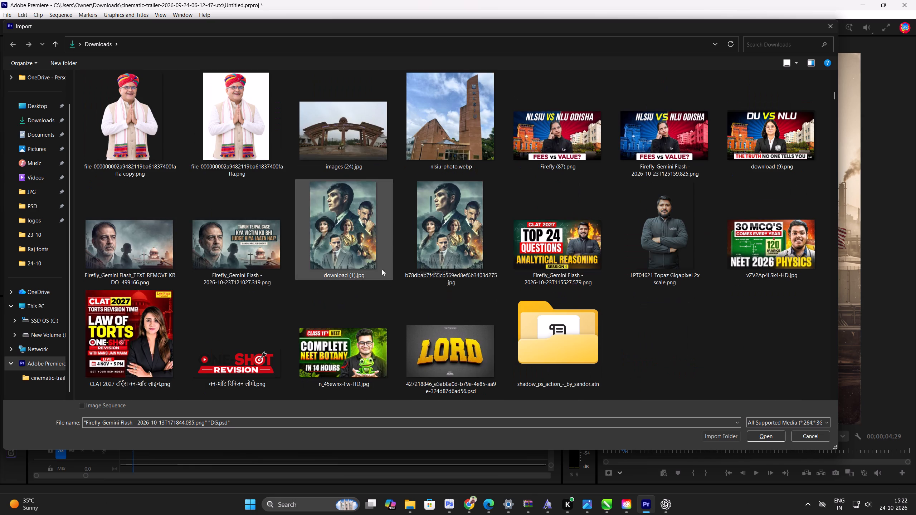
left_click(140, 242)
scroll(491, 205, "up", 1)
left_click(460, 300)
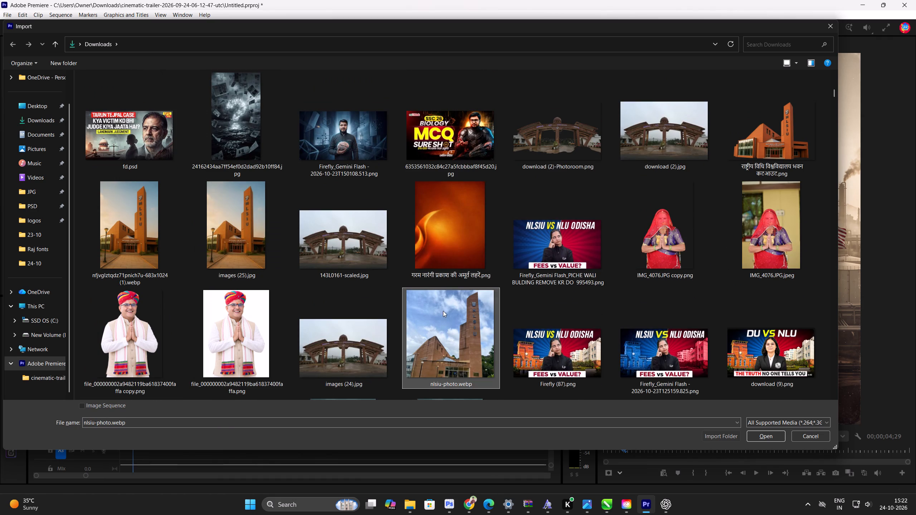
left_click(370, 326, "ctrl")
key("Return")
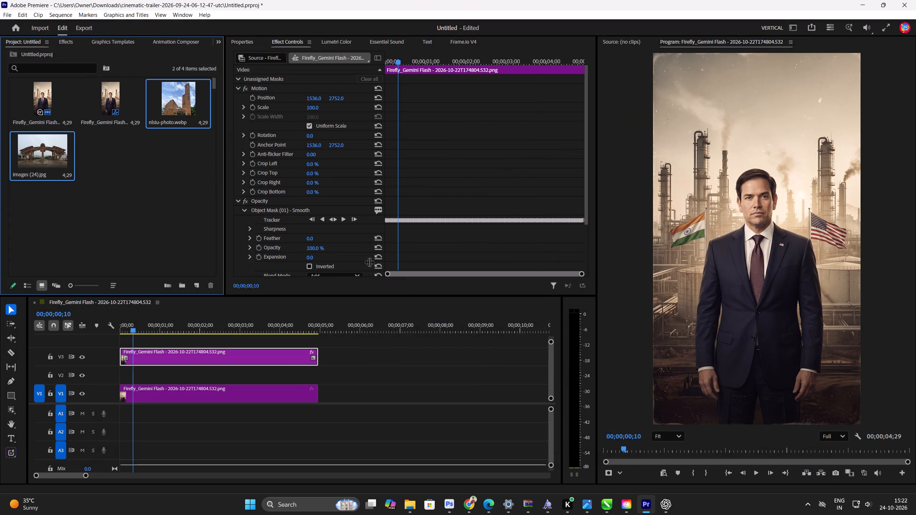
Place both imported images on V2 between the portrait layers, starting just before the two-second mark.
left_click_drag(64, 170, 390, 382)
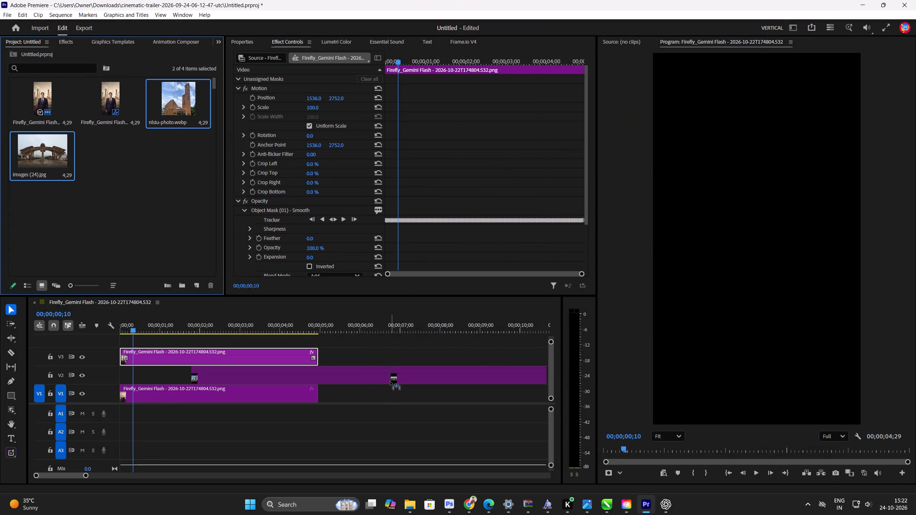
left_click_drag(390, 382, 389, 381)
left_click(389, 408)
Trim the end of the nlsiu-photo.webp clip on V2 so it lasts about 10 frames.
left_click(328, 378)
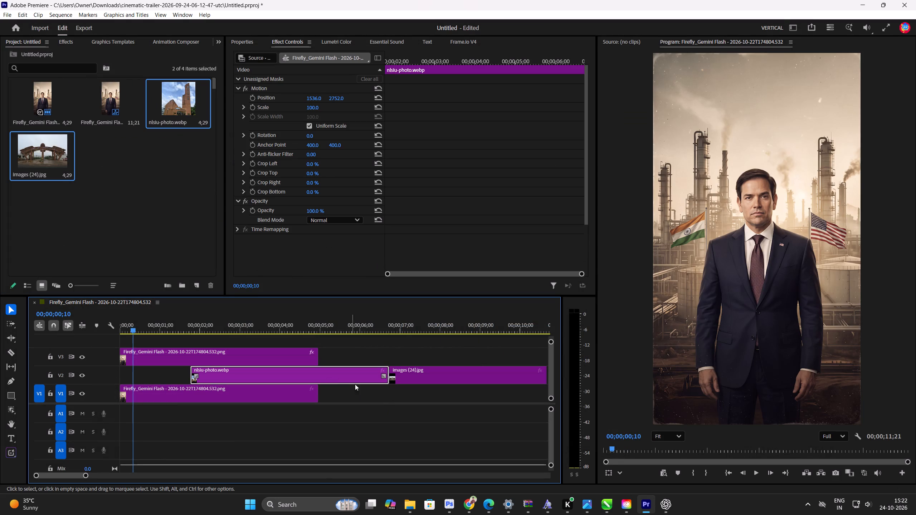
left_click_drag(388, 376, 219, 379)
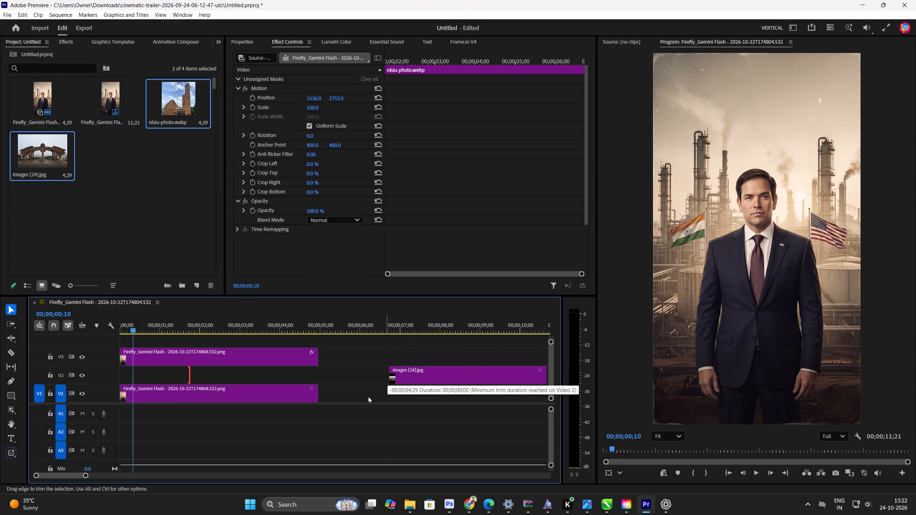
left_click_drag(220, 377, 211, 378)
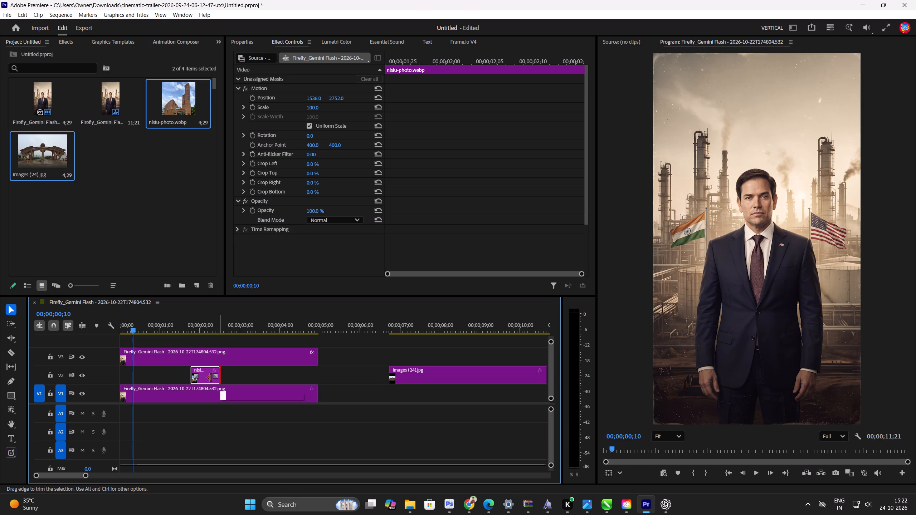
left_click_drag(211, 378, 202, 378)
left_click(246, 376)
Move images (24).jpg against the end of nlsiu-photo.webp on V2 and trim its end down to a tiny sliver.
left_click(453, 372)
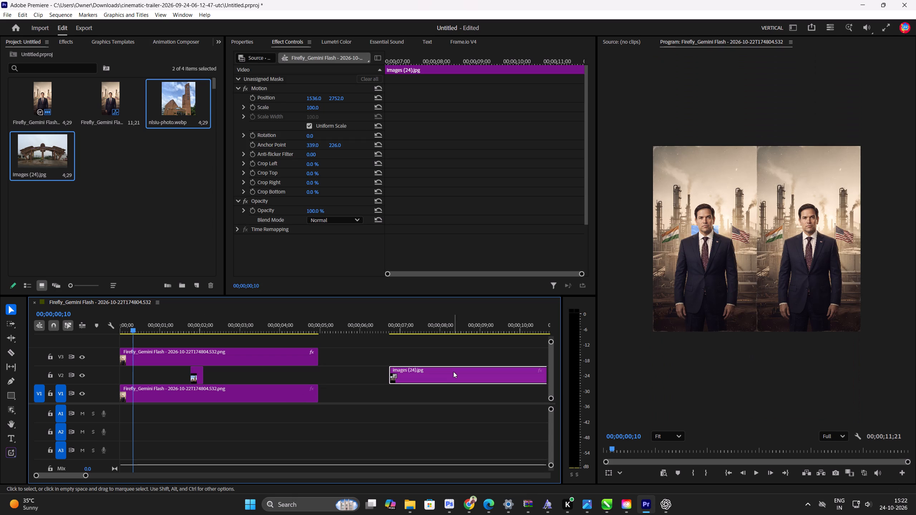
left_click_drag(454, 377, 273, 379)
left_click_drag(403, 370, 229, 381)
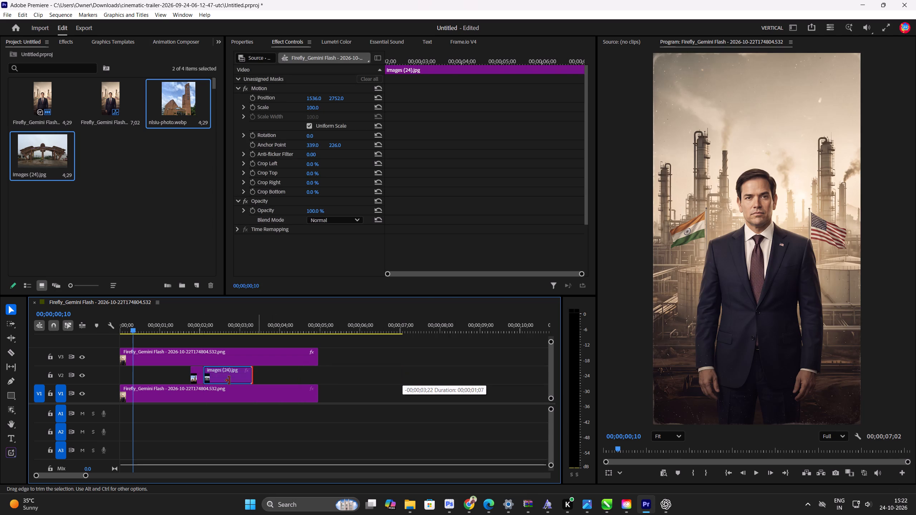
left_click_drag(229, 381, 190, 383)
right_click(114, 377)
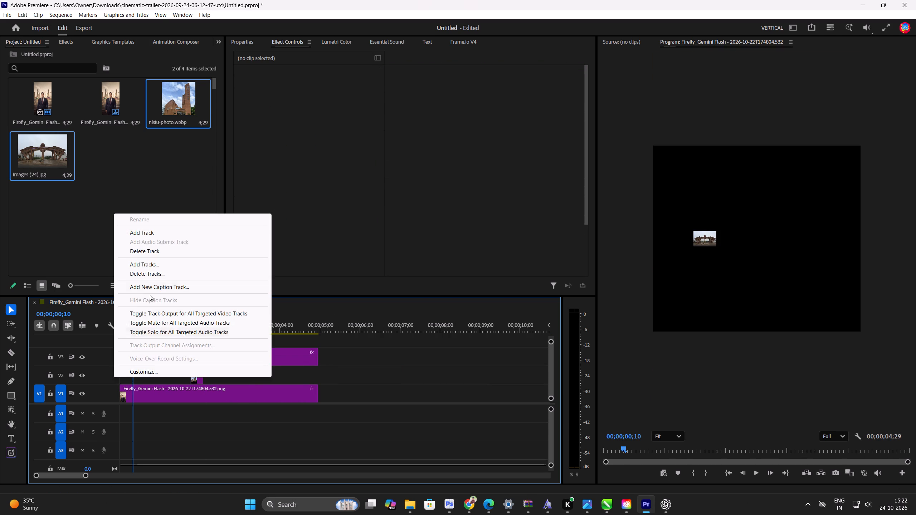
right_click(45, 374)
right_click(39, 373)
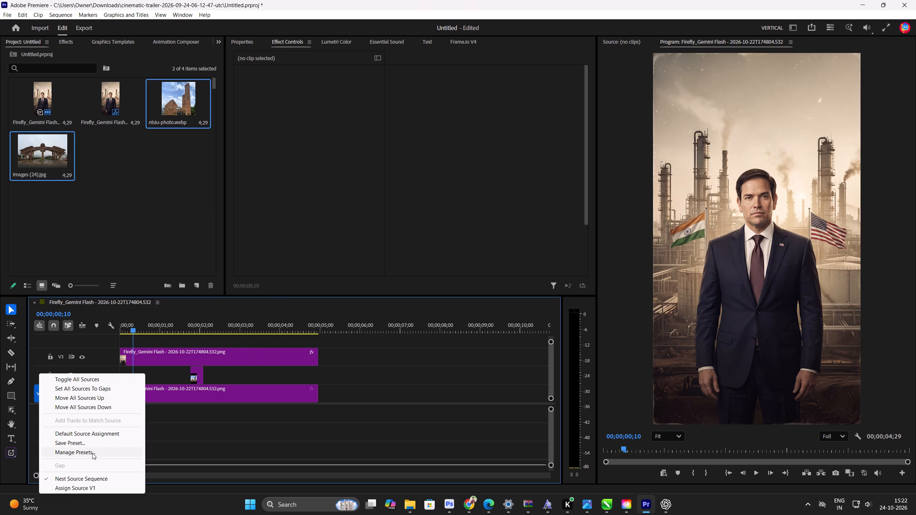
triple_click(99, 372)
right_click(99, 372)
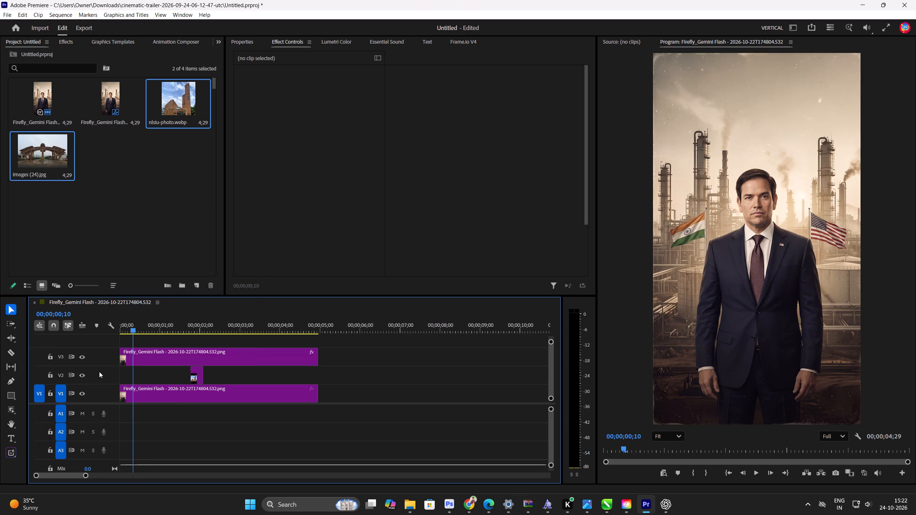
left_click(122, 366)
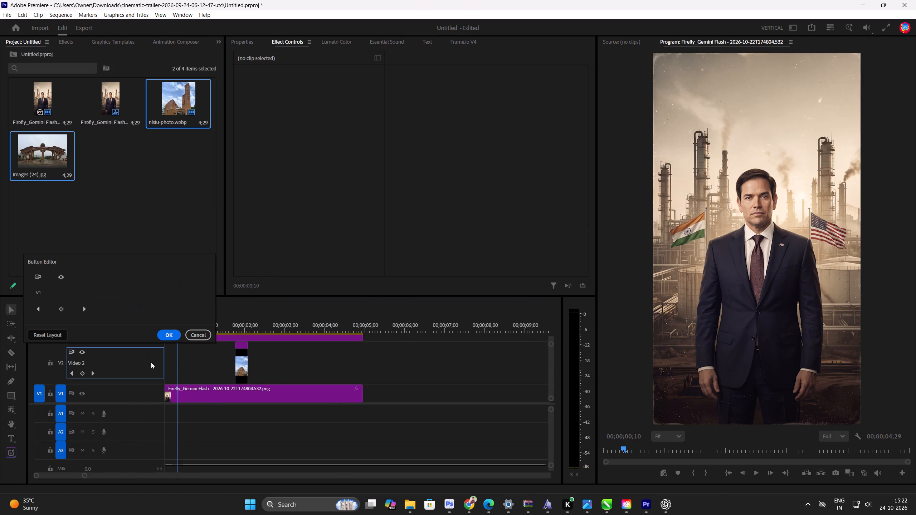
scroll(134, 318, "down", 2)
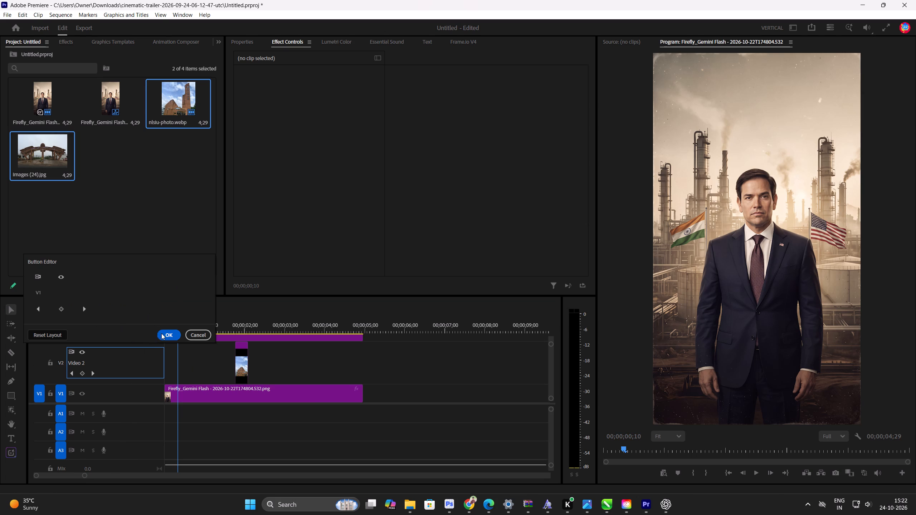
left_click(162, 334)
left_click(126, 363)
Expand the V3 and V1 video tracks in the timeline to make them taller.
double_click(99, 355)
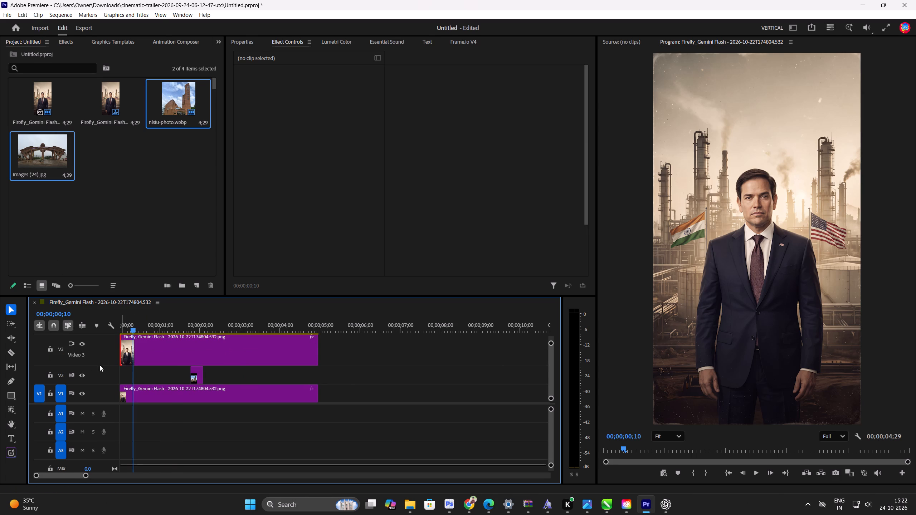
double_click(102, 378)
right_click(72, 375)
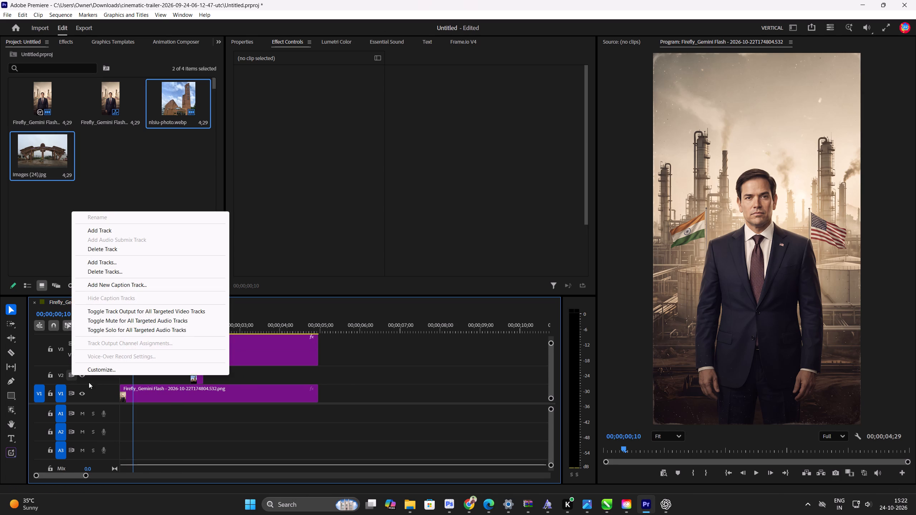
right_click(113, 378)
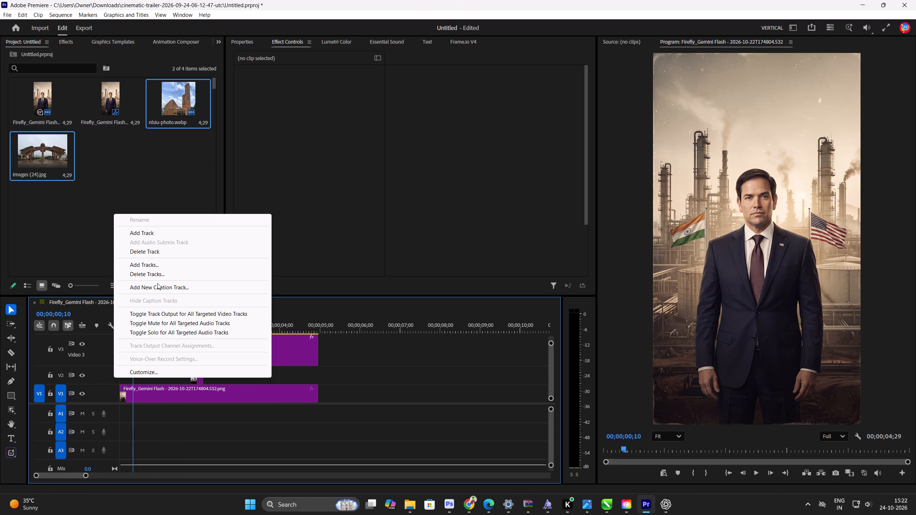
left_click(101, 397)
right_click(33, 387)
right_click(36, 391)
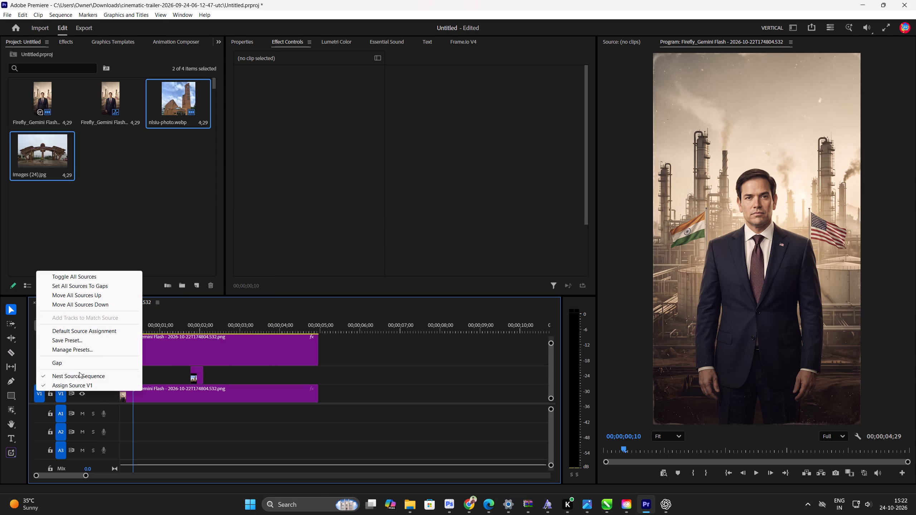
double_click(109, 396)
right_click(109, 396)
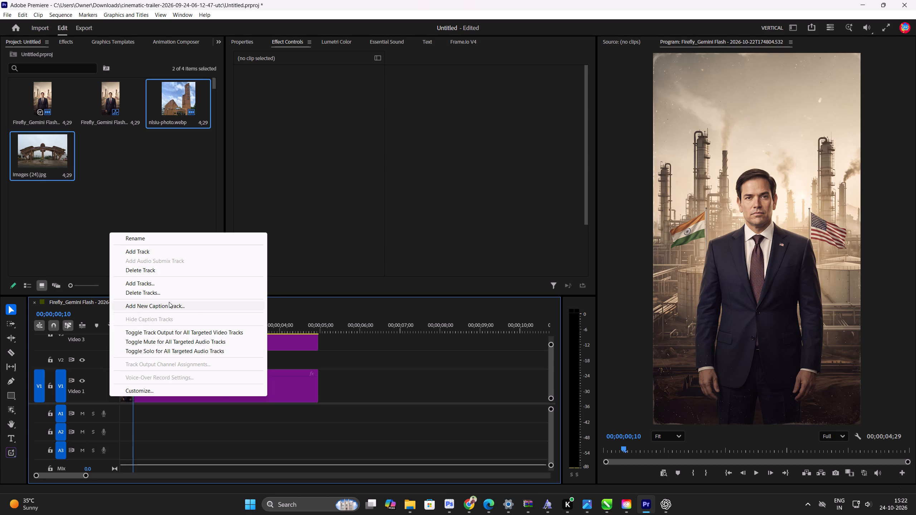
left_click(407, 361)
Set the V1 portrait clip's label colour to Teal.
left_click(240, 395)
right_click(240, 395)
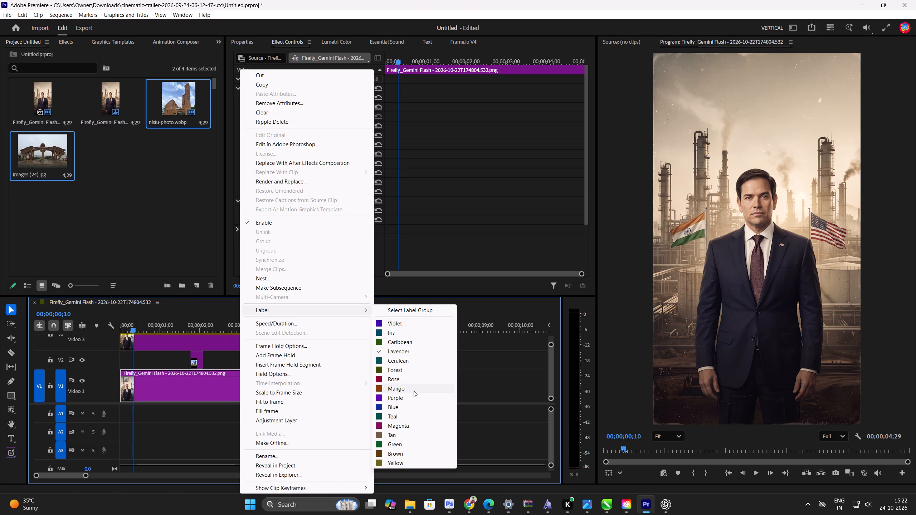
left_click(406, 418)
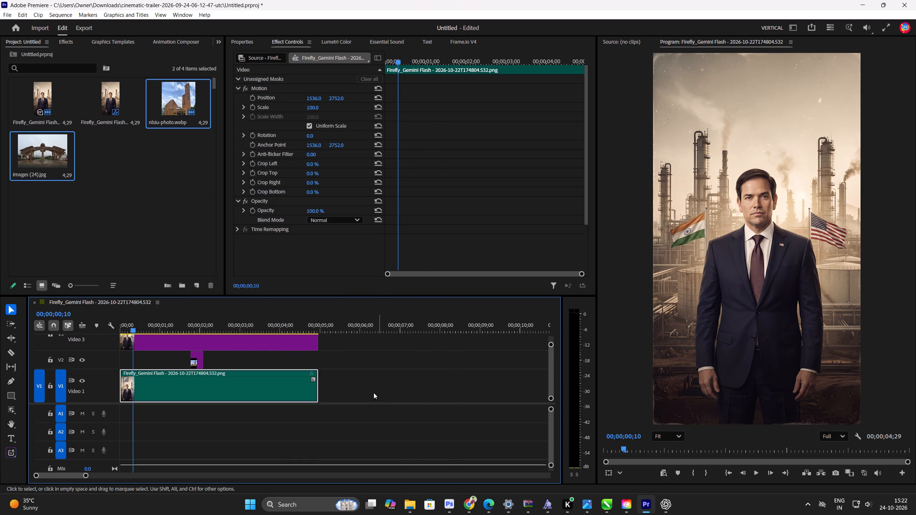
Set the V1 portrait clip's label colour to Yellow.
right_click(282, 388)
left_click(346, 313)
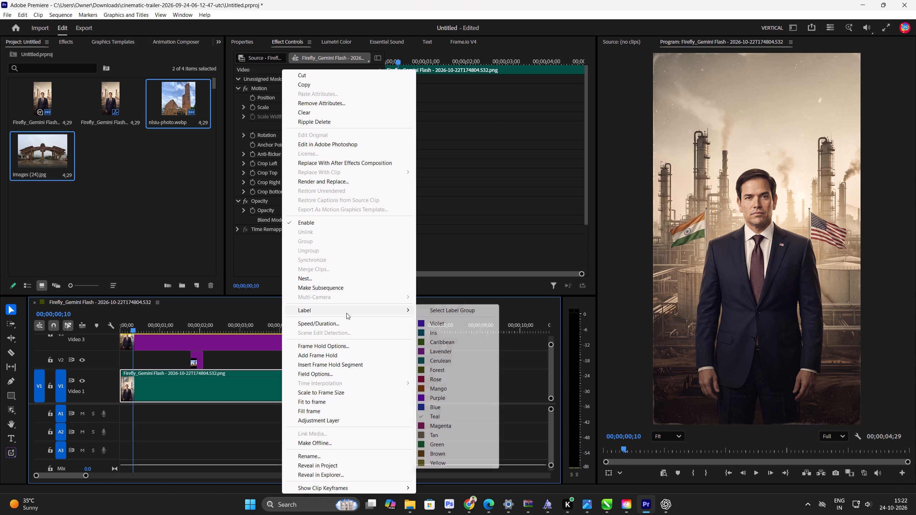
left_click(449, 460)
left_click(371, 373)
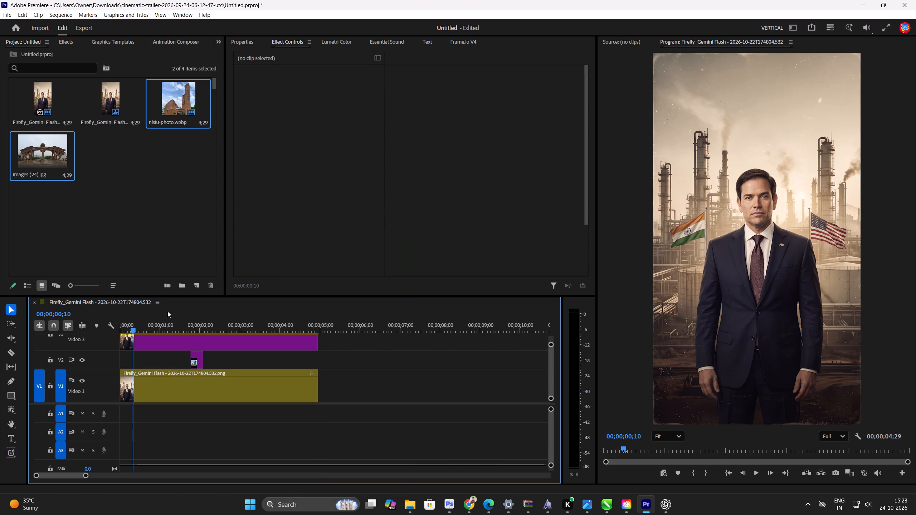
Inspect the short image clips on V2 against the portrait layers while scrubbing through the sequence.
left_click_drag(167, 311, 135, 321)
left_click_drag(157, 319, 81, 324)
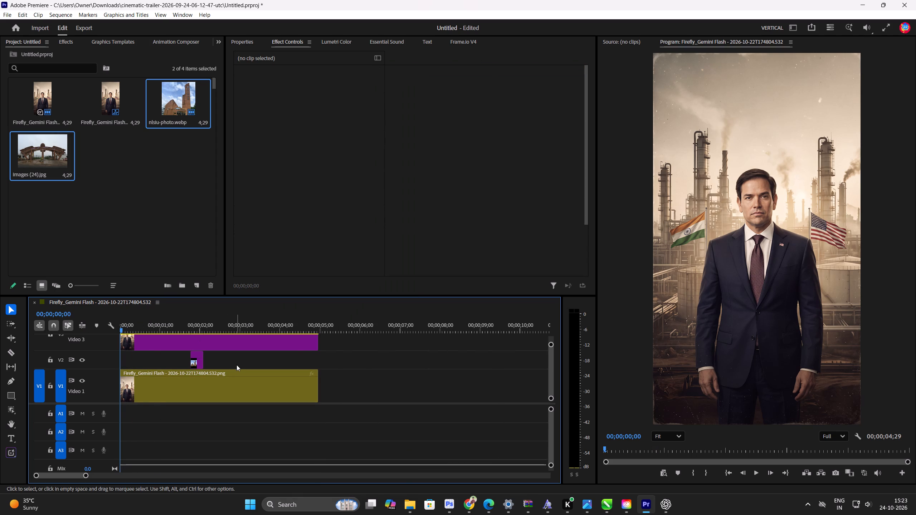
scroll(196, 368, "up", 10, "alt")
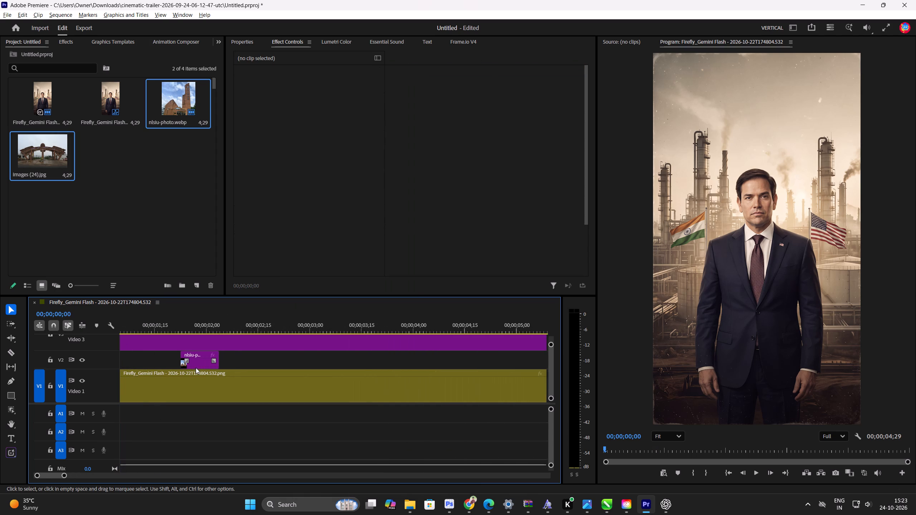
scroll(196, 368, "up", 5, "alt")
left_click(193, 364)
left_click(211, 363)
scroll(236, 371, "down", 12)
scroll(267, 372, "up", 1, "alt")
scroll(267, 372, "down", 2, "alt")
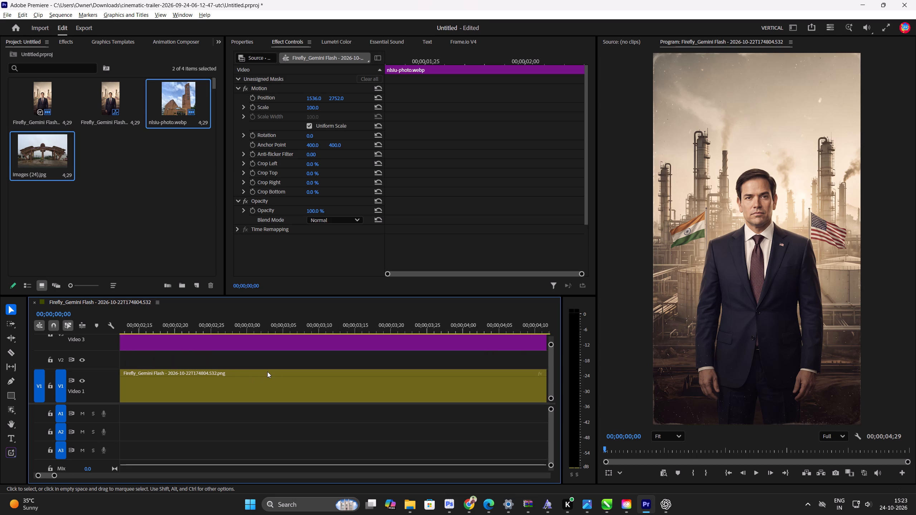
scroll(267, 372, "down", 17, "alt")
left_click_drag(169, 324, 187, 331)
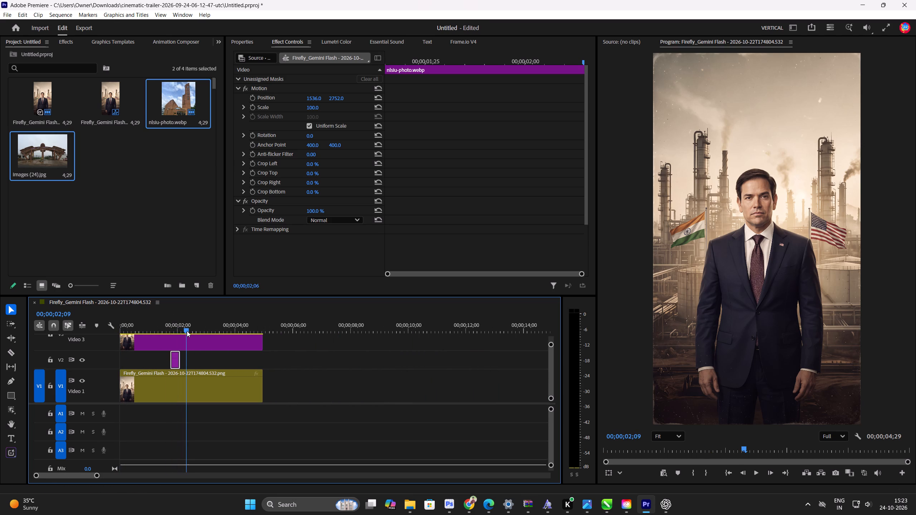
left_click_drag(187, 331, 159, 332)
scroll(154, 349, "up", 11, "alt")
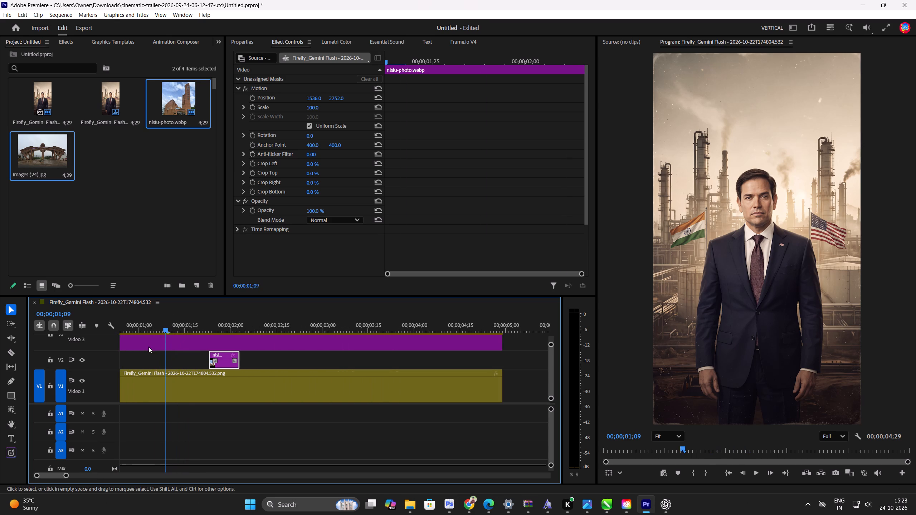
Import download (2).jpg from the Downloads folder into the project.
key("ctrl+i")
scroll(545, 234, "down", 1)
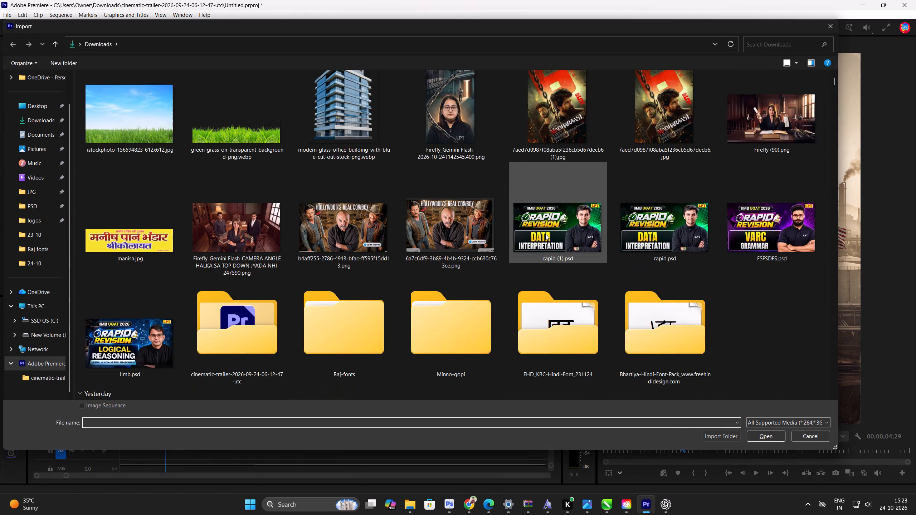
scroll(545, 234, "down", 3)
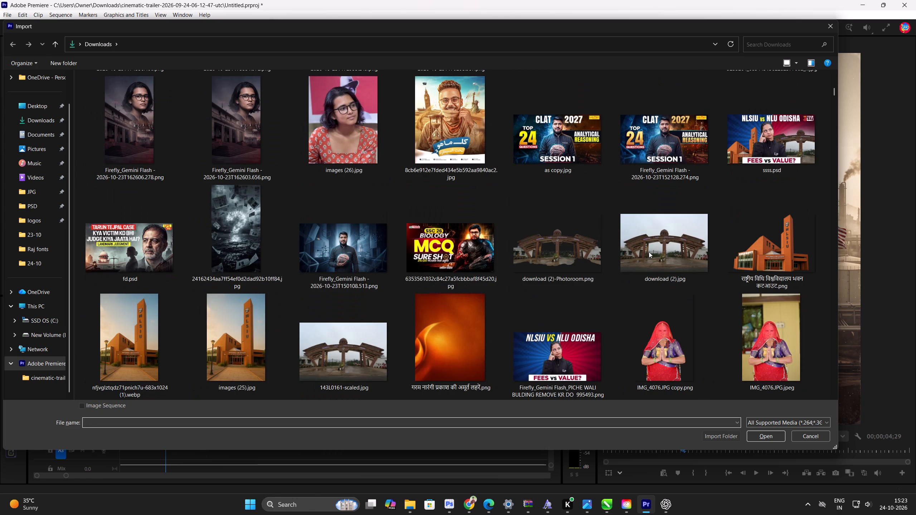
left_click(649, 252)
left_click_drag(649, 252, 645, 252)
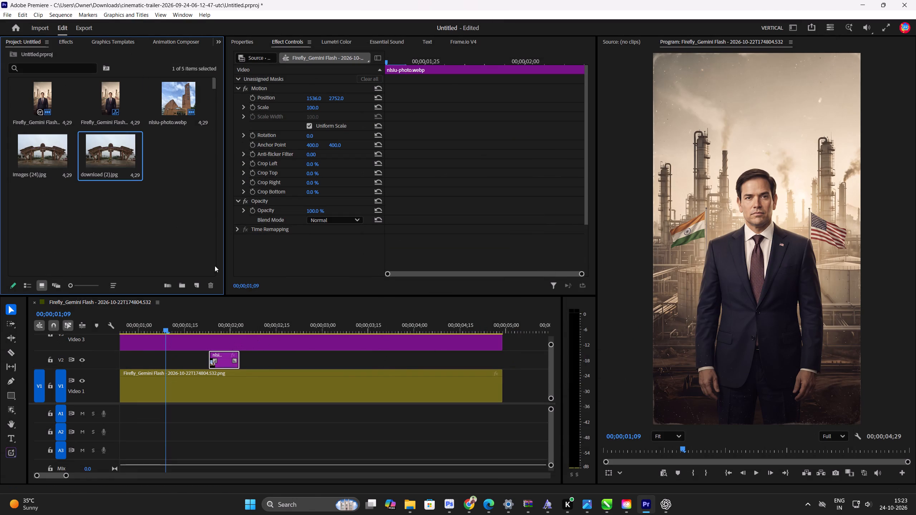
Place images (24).jpg directly after nlsiu-photo.webp on V2 and trim its end to about 10 frames, matching the neighbouring clip.
left_click_drag(44, 144, 243, 354)
left_click(372, 378)
left_click(380, 355)
scroll(458, 370, "down", 4)
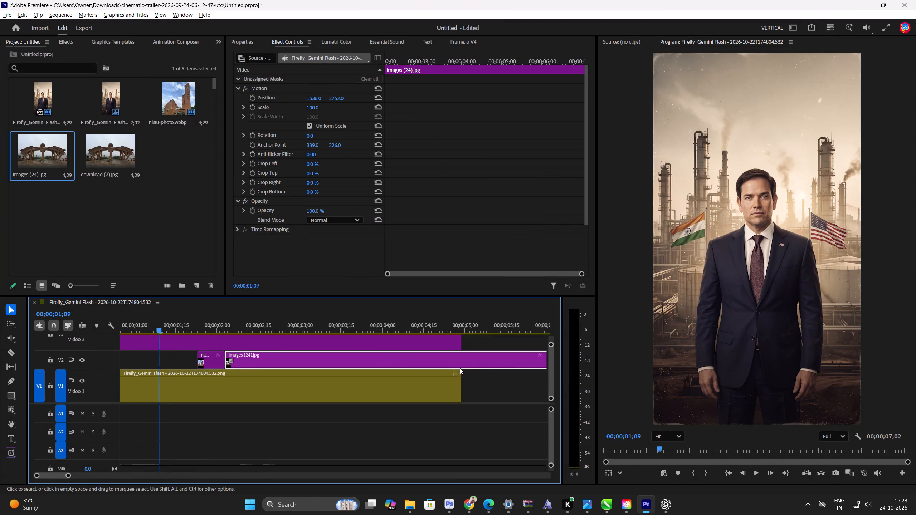
scroll(466, 366, "down", 6, "alt")
left_click_drag(428, 360, 211, 360)
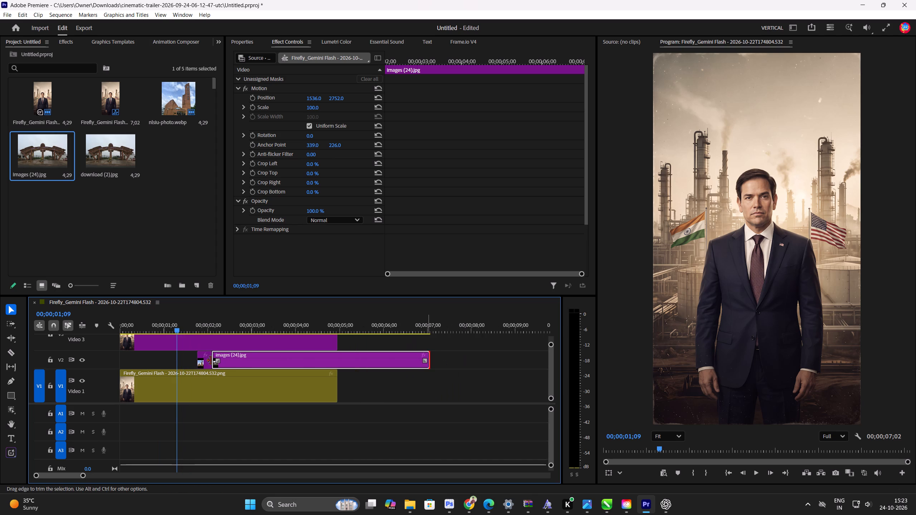
left_click_drag(211, 360, 224, 364)
left_click(270, 363)
Nest the nlsiu-photo.webp and images (24).jpg clips on V2 together, keeping the default sequence name.
scroll(214, 363, "up", 3)
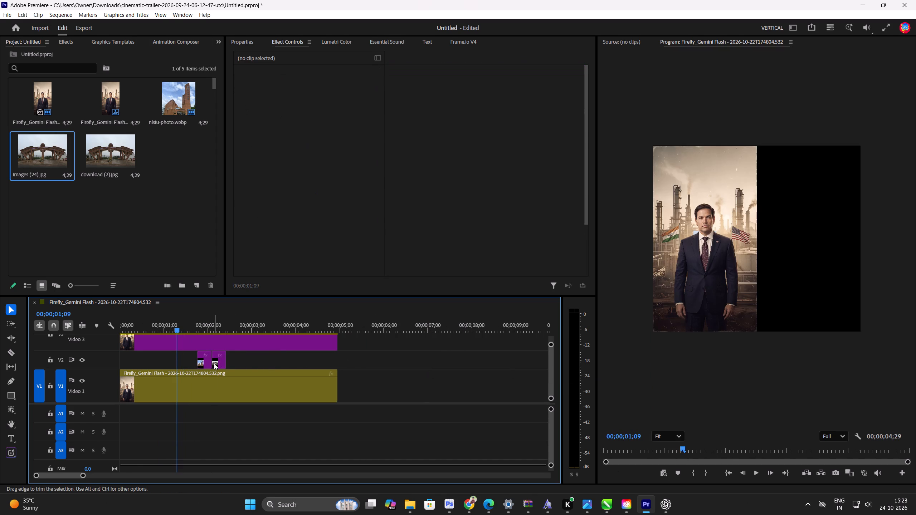
scroll(214, 363, "up", 9)
left_click_drag(281, 355, 168, 362)
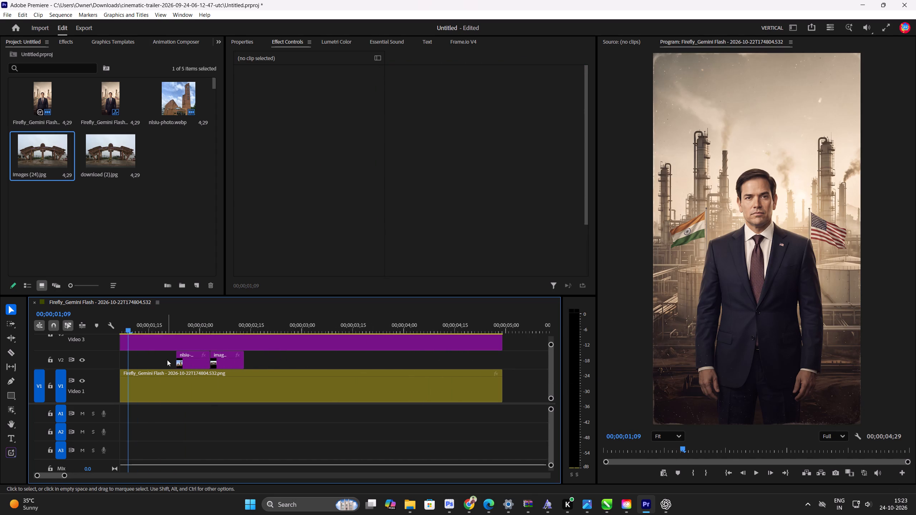
left_click_drag(161, 355, 238, 365)
right_click(238, 365)
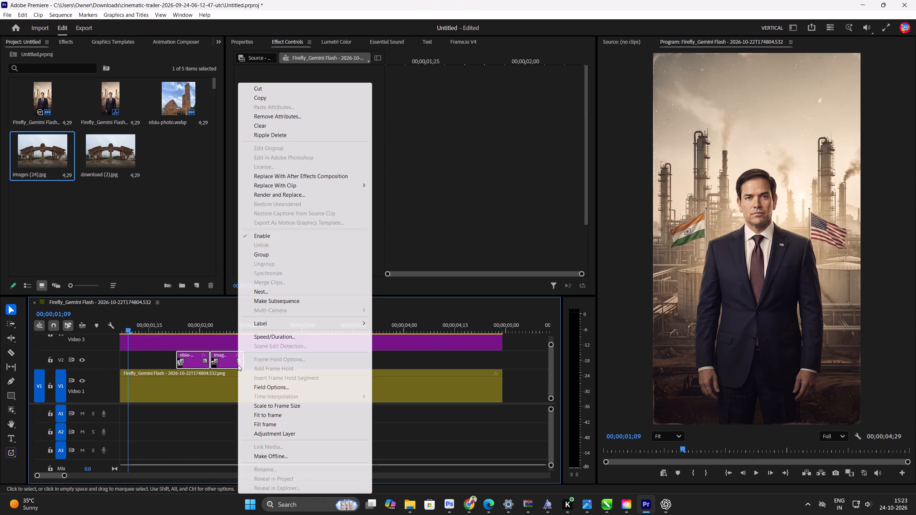
left_click(273, 289)
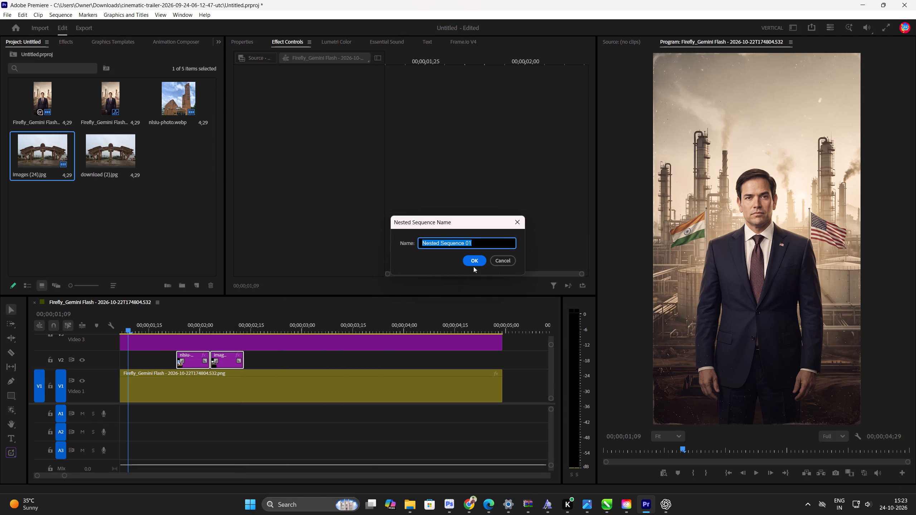
left_click_drag(473, 261, 469, 261)
Open the nested sequence and select both image clips on its V2 track.
double_click(205, 361)
scroll(212, 363, "down", 3, "alt")
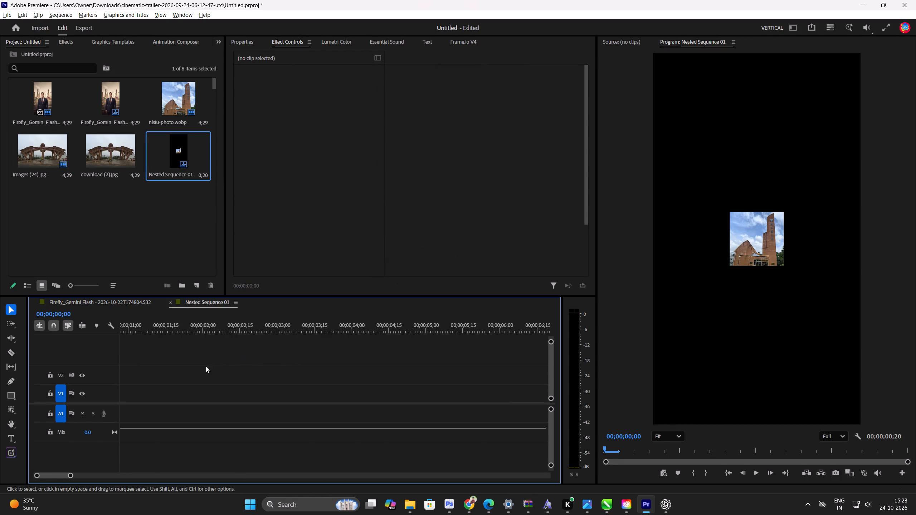
left_click_drag(225, 319, 2, 327)
left_click_drag(225, 333, 225, 332)
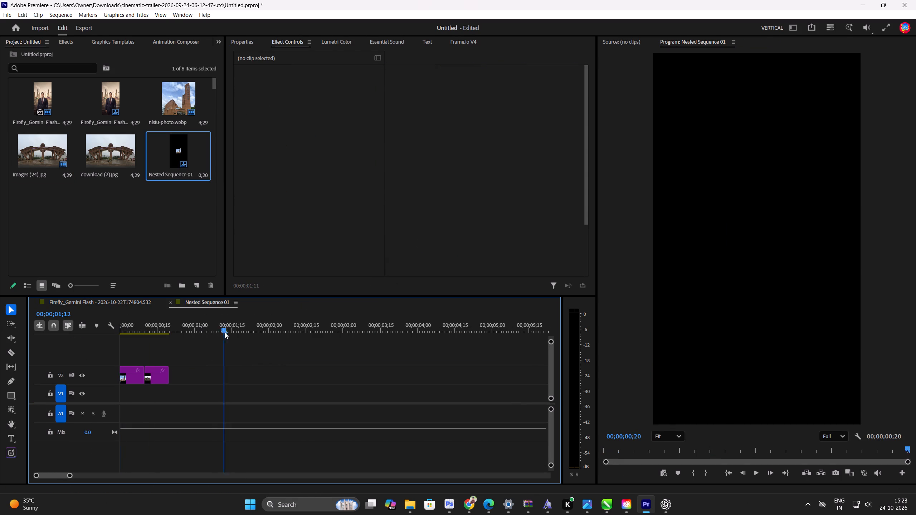
left_click_drag(225, 332, 93, 385)
left_click_drag(222, 356, 117, 389)
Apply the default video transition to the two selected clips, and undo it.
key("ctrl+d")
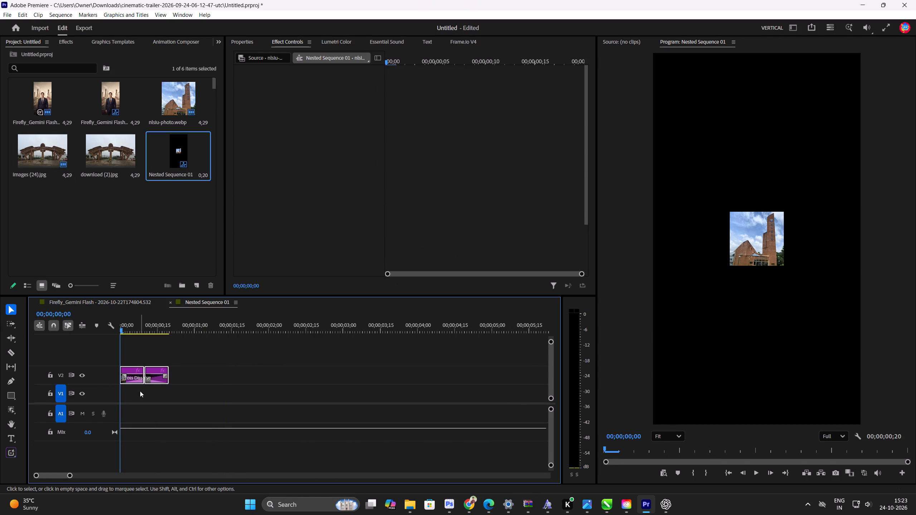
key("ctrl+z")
Duplicate the pair of image clips directly after the originals on V2.
left_click_drag(152, 379, 204, 379, "alt")
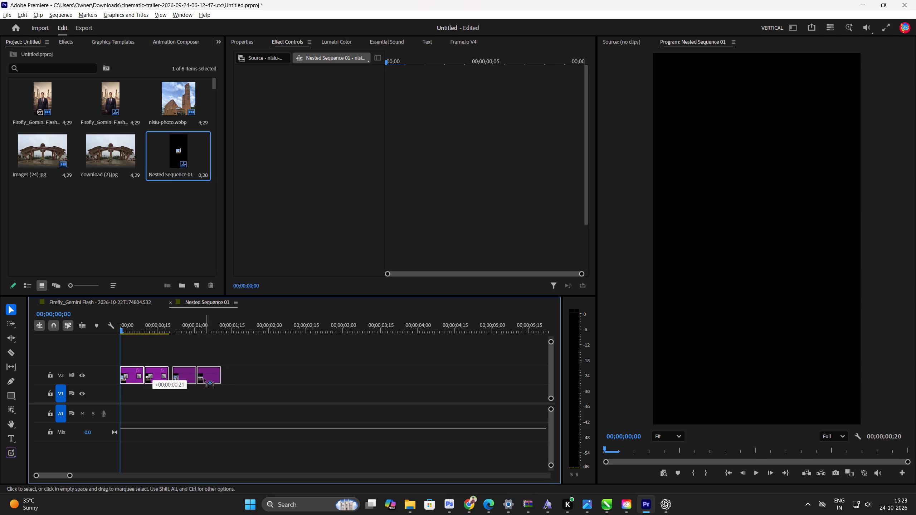
left_click_drag(204, 379, 201, 379, "alt")
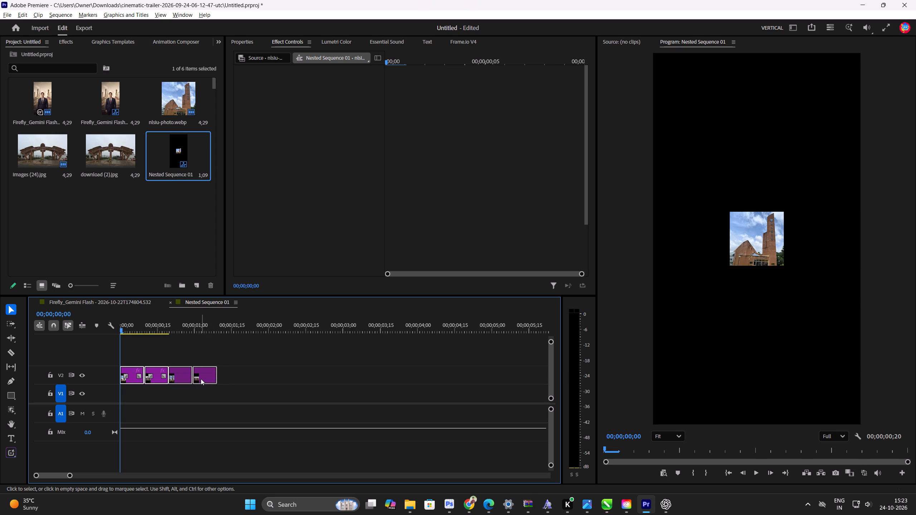
Copy all four image clips and paste them twice end to end on V2, starting at 00;00;01;09.
key("ctrl+a")
key("ctrl+c")
left_click_drag(214, 332, 217, 333)
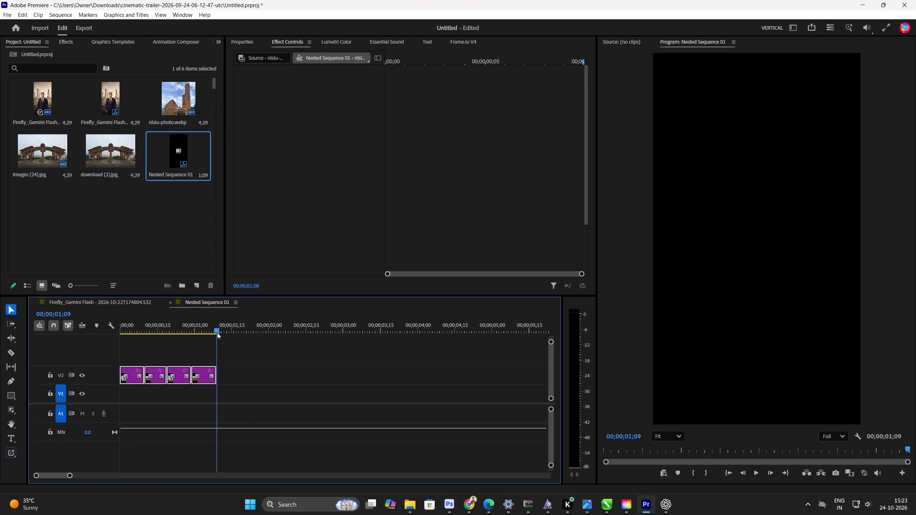
left_click_drag(217, 333, 217, 333)
key("ctrl+v")
key("ctrl+v")
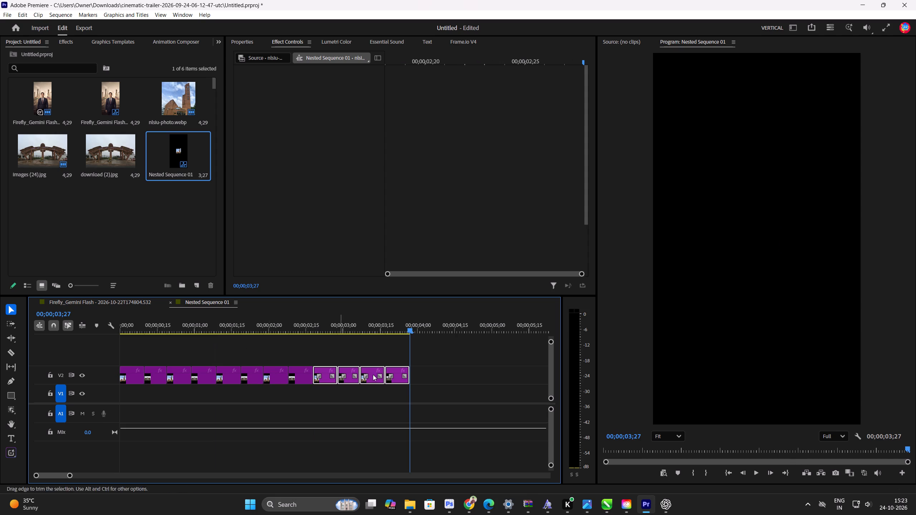
Select every image clip in the nested sequence and scale them to 734%.
scroll(376, 374, "down", 4, "alt")
left_click_drag(309, 323, 89, 330)
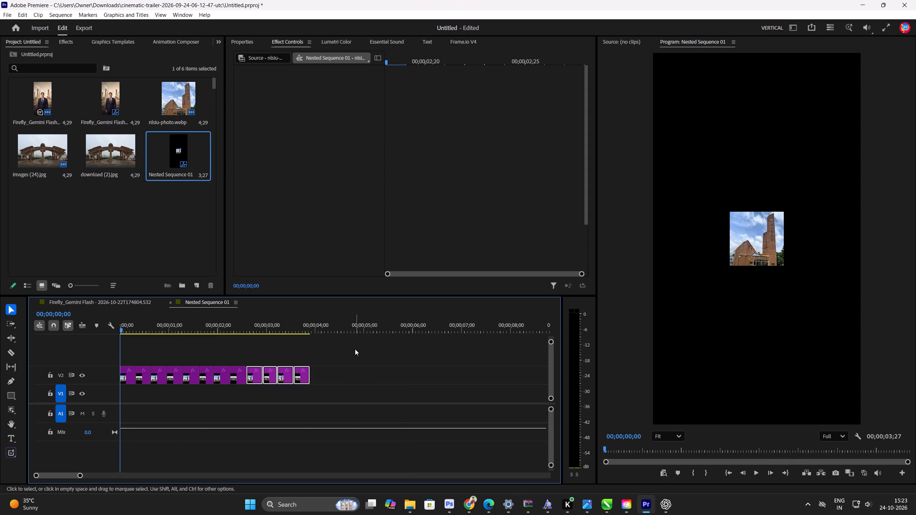
left_click_drag(370, 349, 125, 399)
left_click(250, 41)
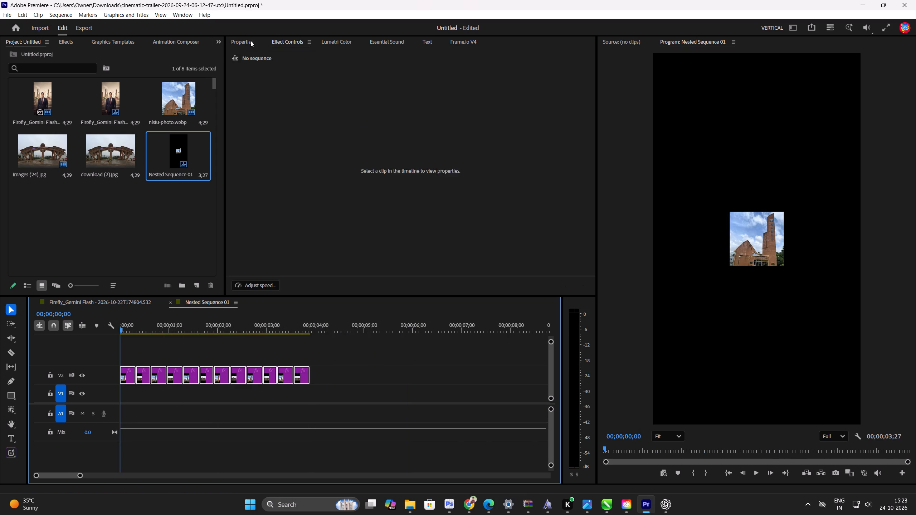
left_click(389, 162)
left_click_drag(389, 132, 765, 224)
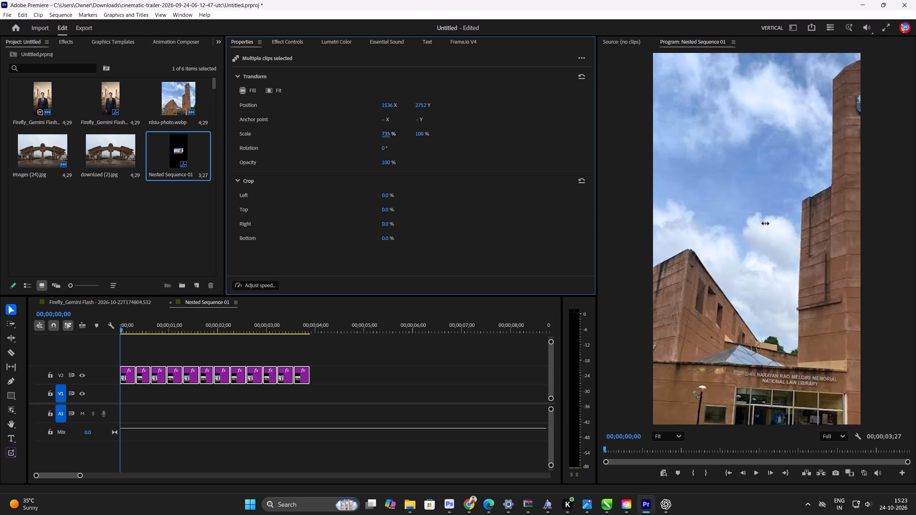
left_click_drag(765, 224, 765, 224)
Play back the nested sequence to preview the alternating scaled images.
key("space")
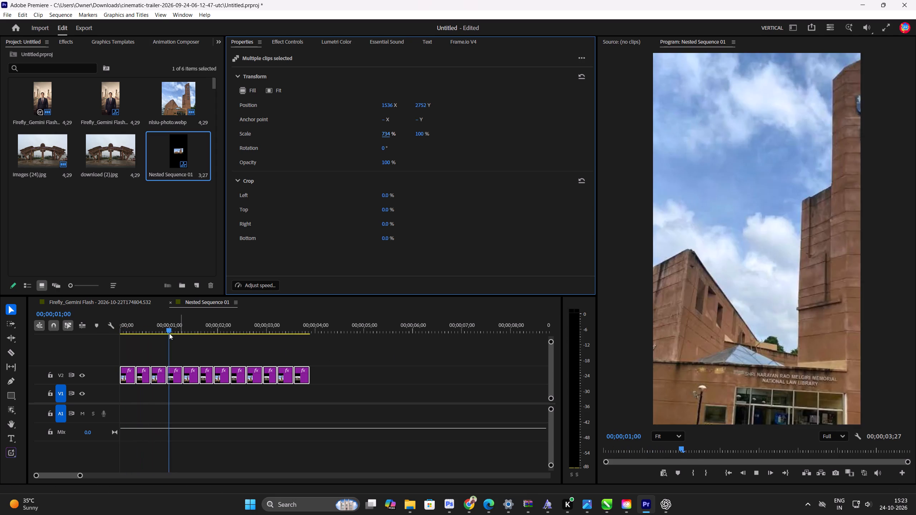
key("space")
left_click(165, 344)
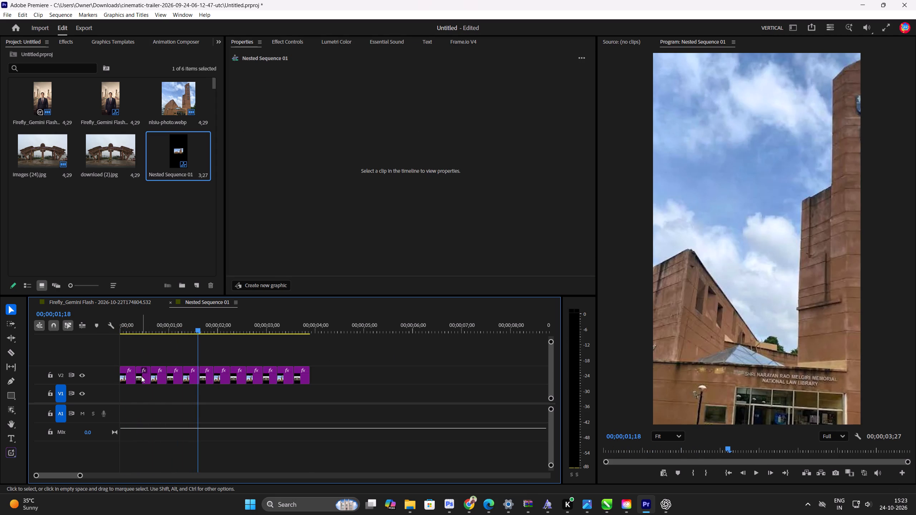
Select the first five images (24).jpg gate clips in the nested sequence and scale them together to 1485%.
left_click(141, 379)
scroll(150, 384, "up", 8, "alt")
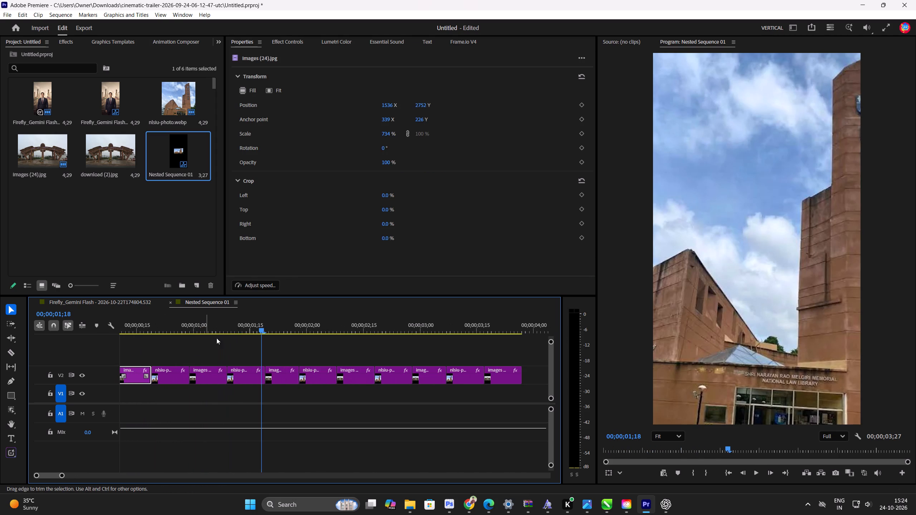
left_click_drag(235, 321, 57, 330)
left_click(244, 378, "alt")
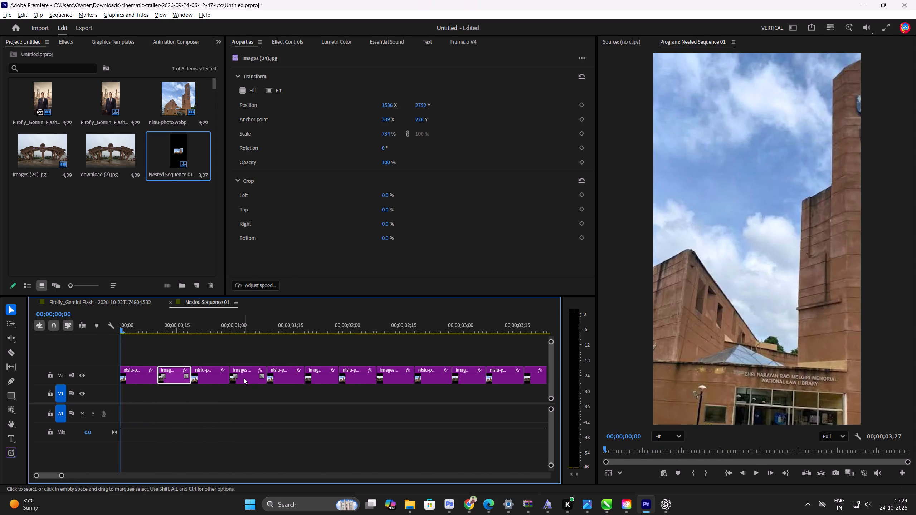
left_click(320, 378, "alt")
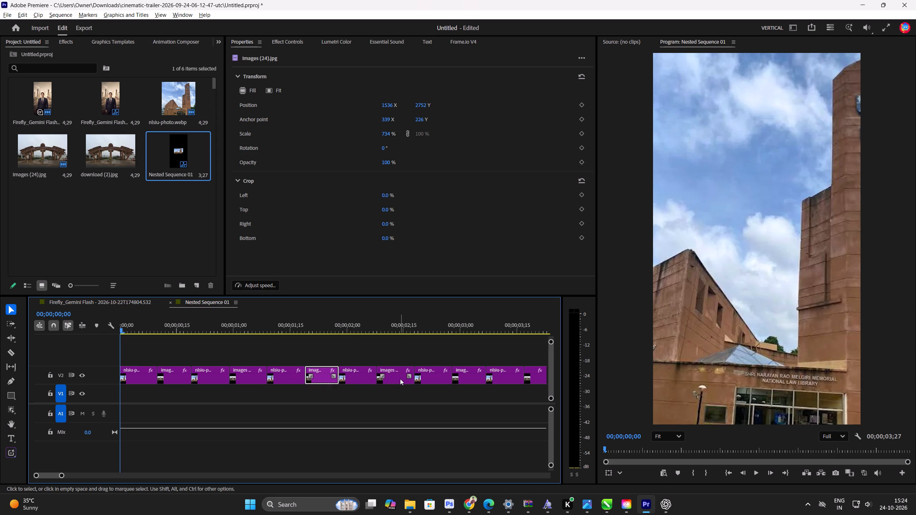
left_click(396, 380, "alt")
left_click(463, 377, "alt")
scroll(391, 374, "down", 4, "alt")
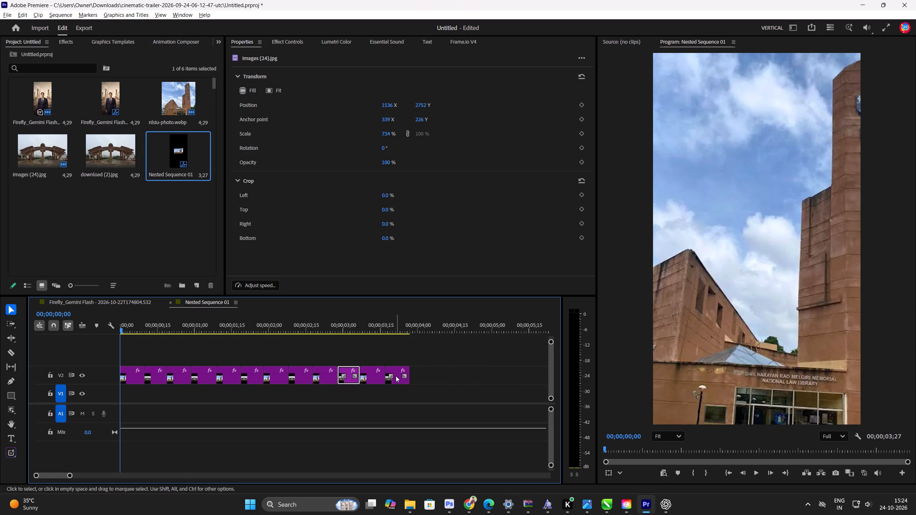
left_click(151, 378, "shift")
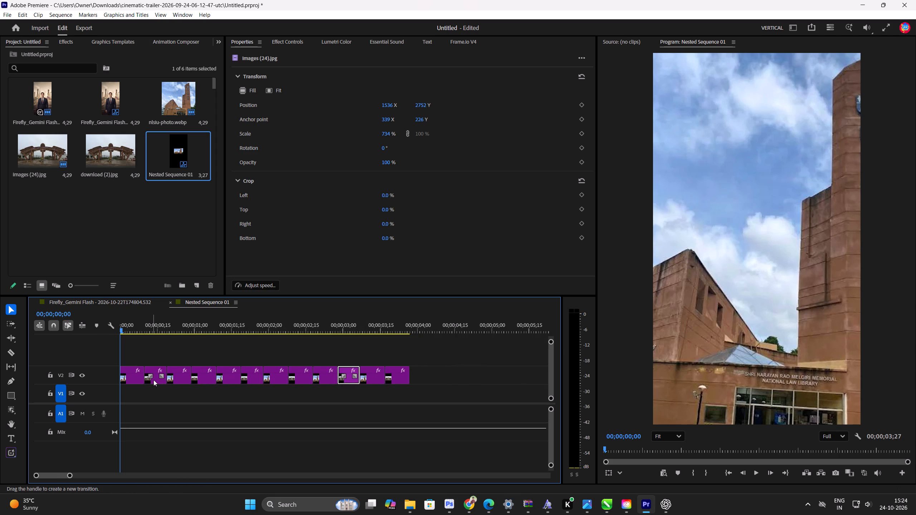
left_click(155, 381, "shift")
left_click(208, 382, "shift")
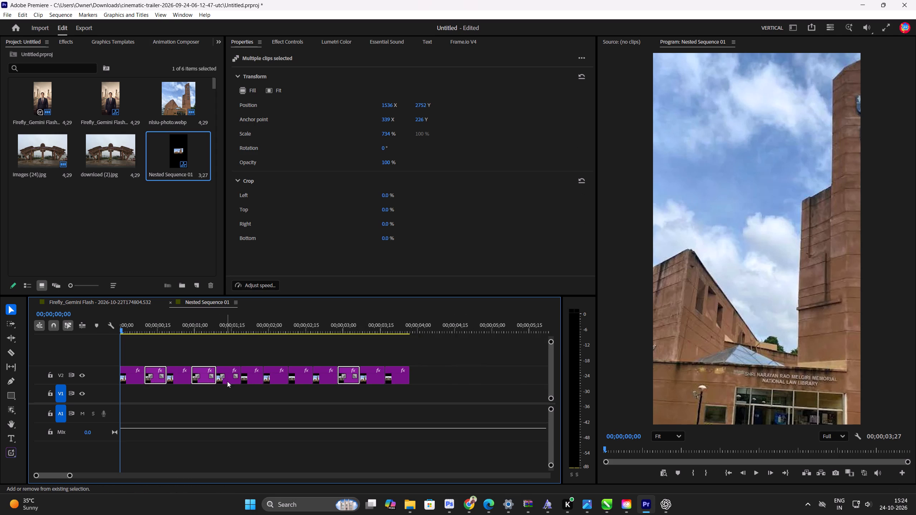
left_click(252, 380, "shift")
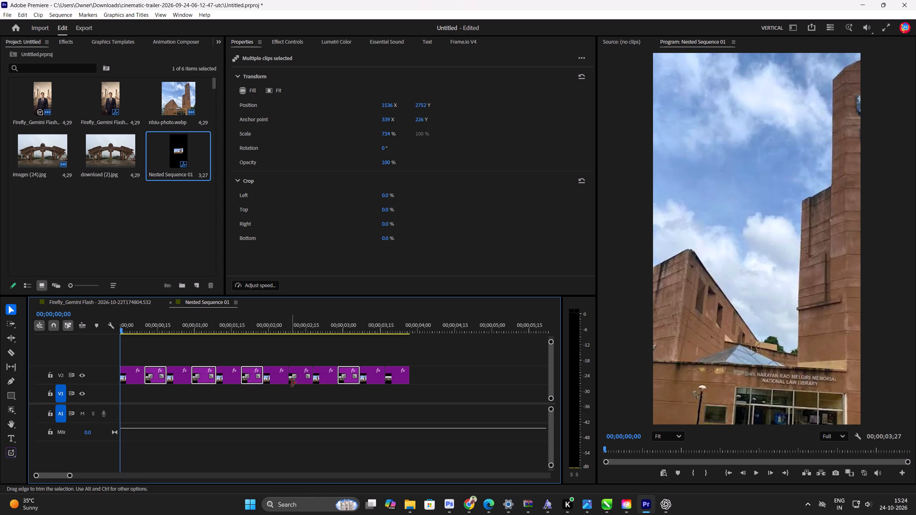
left_click(297, 382, "shift")
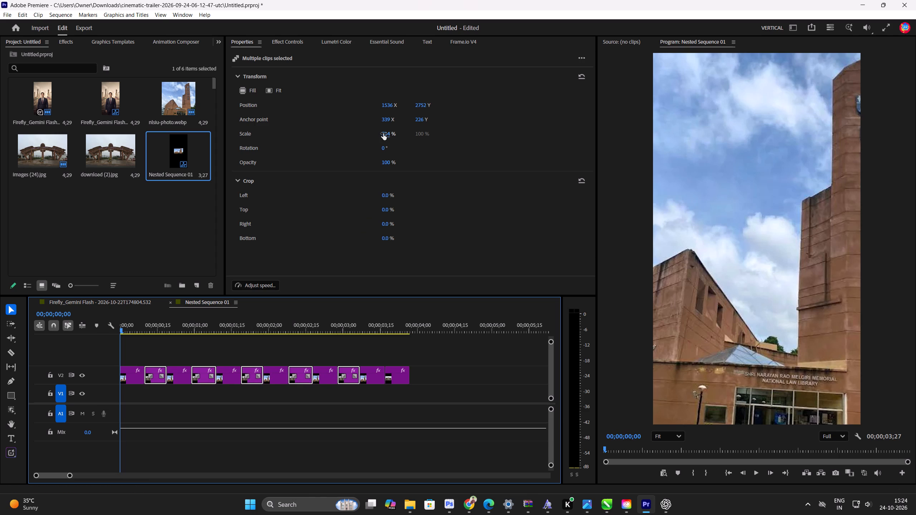
left_click_drag(383, 133, 472, 143)
left_click_drag(341, 329, 356, 332)
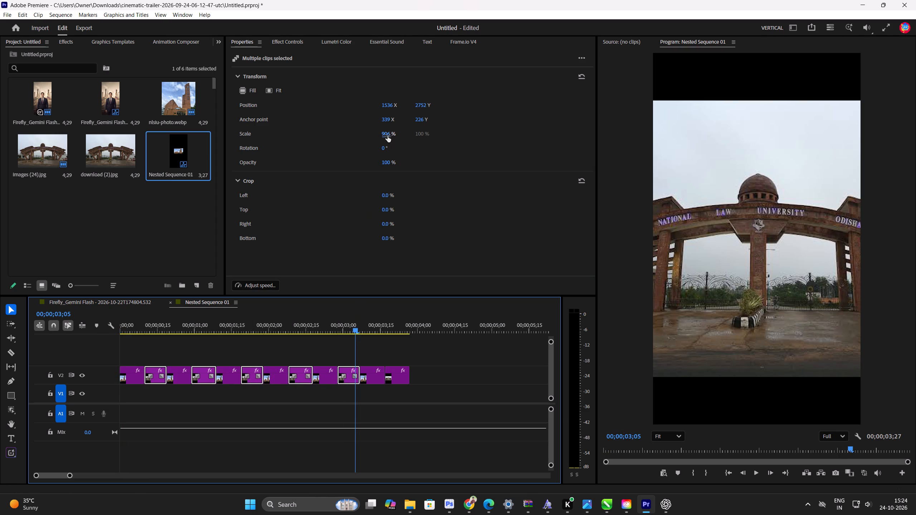
left_click_drag(387, 136, 705, 193)
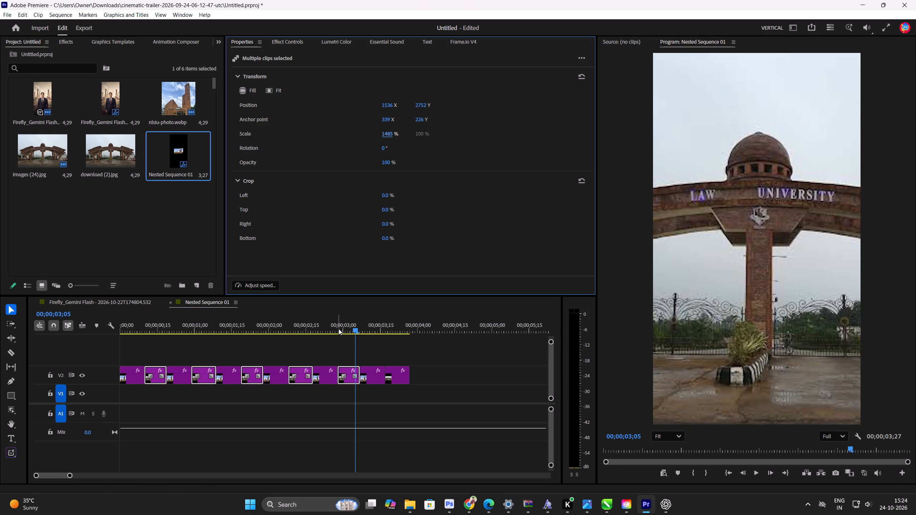
left_click_drag(338, 329, 42, 329)
Return to the main Firefly_Gemini Flash sequence and scrub through the nested clip behind the man.
left_click(114, 304)
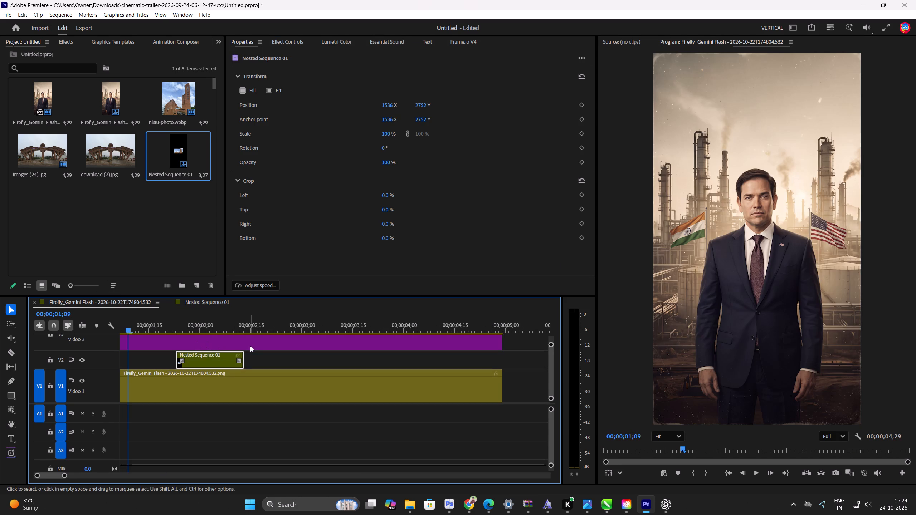
left_click_drag(204, 330, 204, 332)
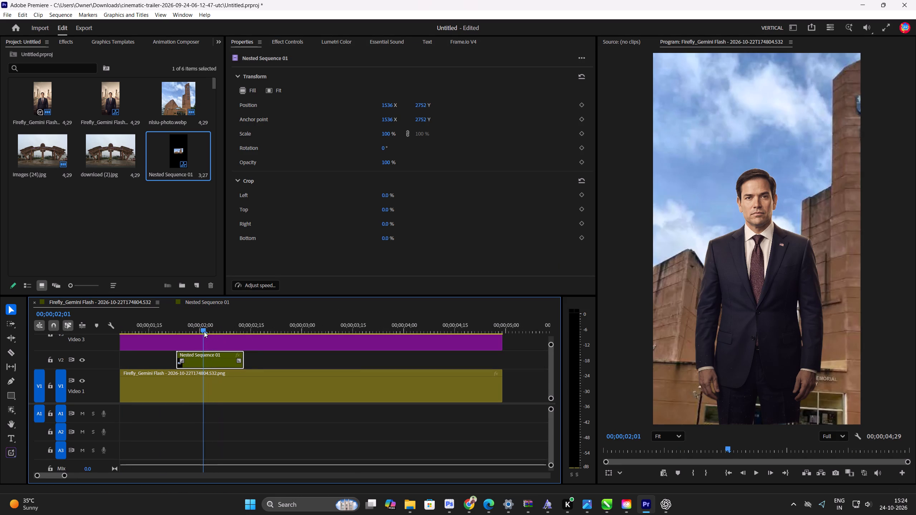
left_click_drag(204, 332, 195, 334)
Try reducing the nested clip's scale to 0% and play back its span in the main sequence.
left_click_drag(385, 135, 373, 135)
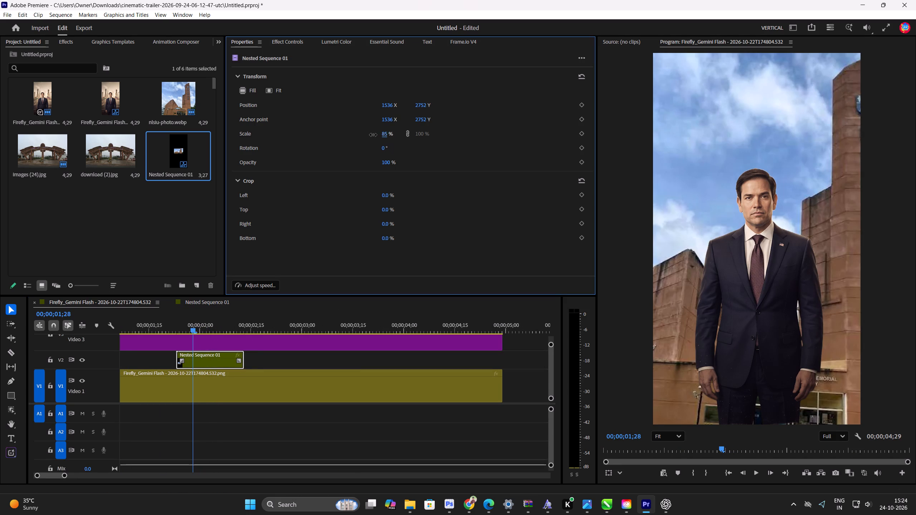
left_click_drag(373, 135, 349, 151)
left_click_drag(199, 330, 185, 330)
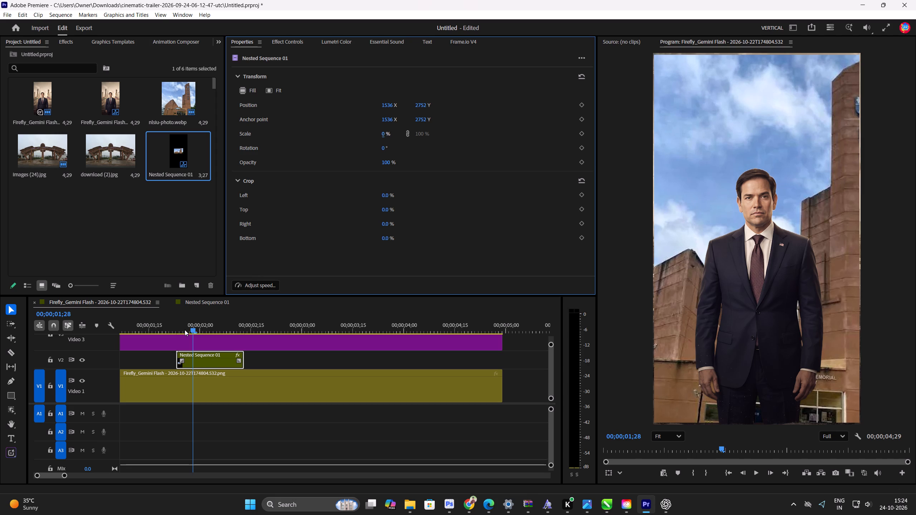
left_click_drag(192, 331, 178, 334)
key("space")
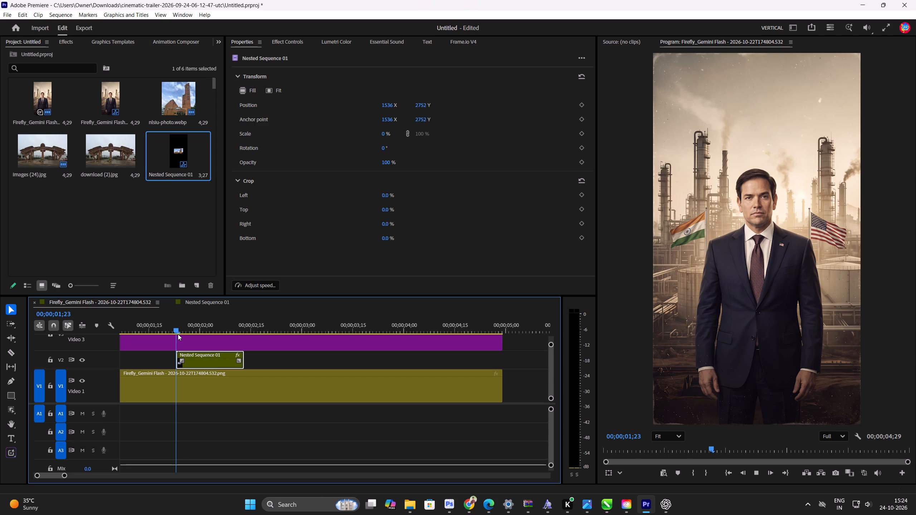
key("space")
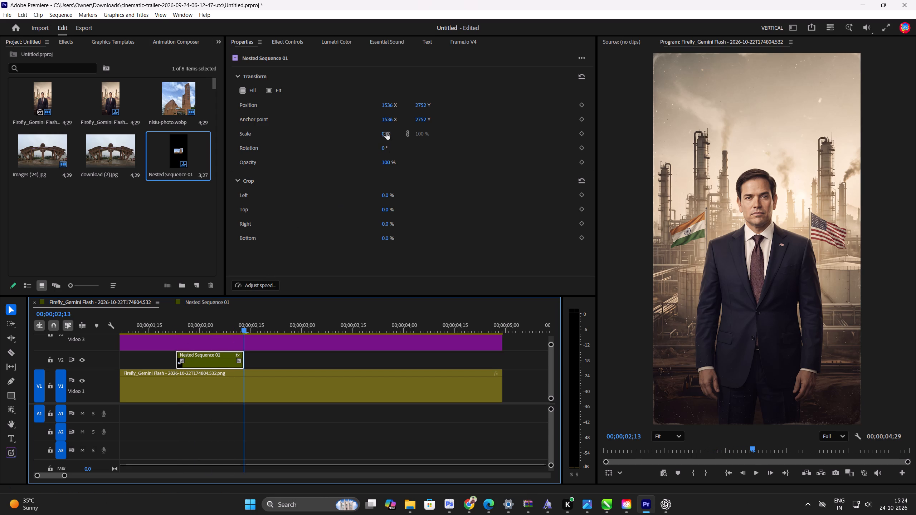
Adjust the nested clip's scale on V2 to 104%, checking it against the frame at 00;00;01;29.
left_click_drag(385, 132, 447, 141)
key("space")
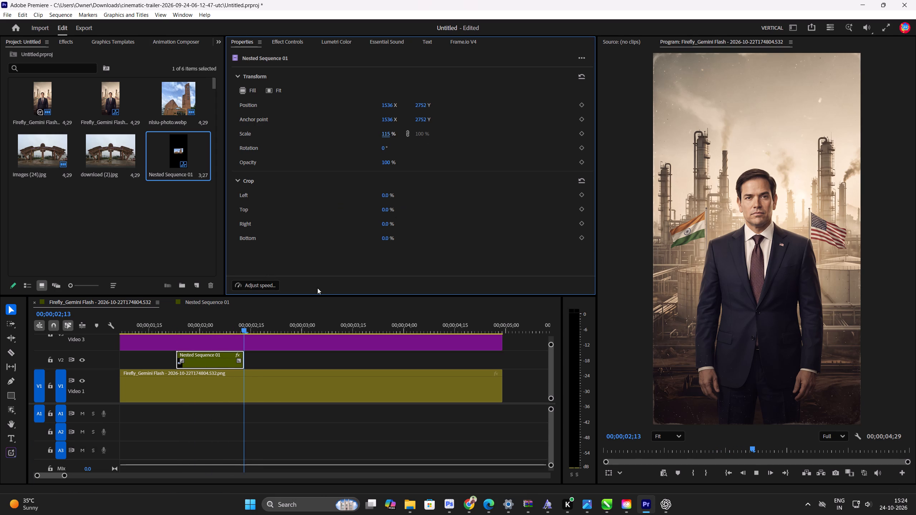
left_click_drag(231, 325, 197, 326)
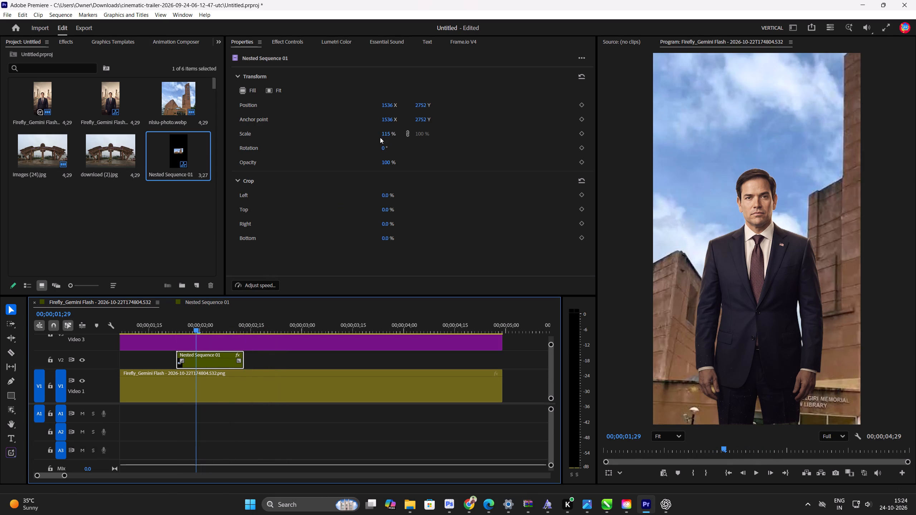
left_click_drag(384, 131, 375, 136)
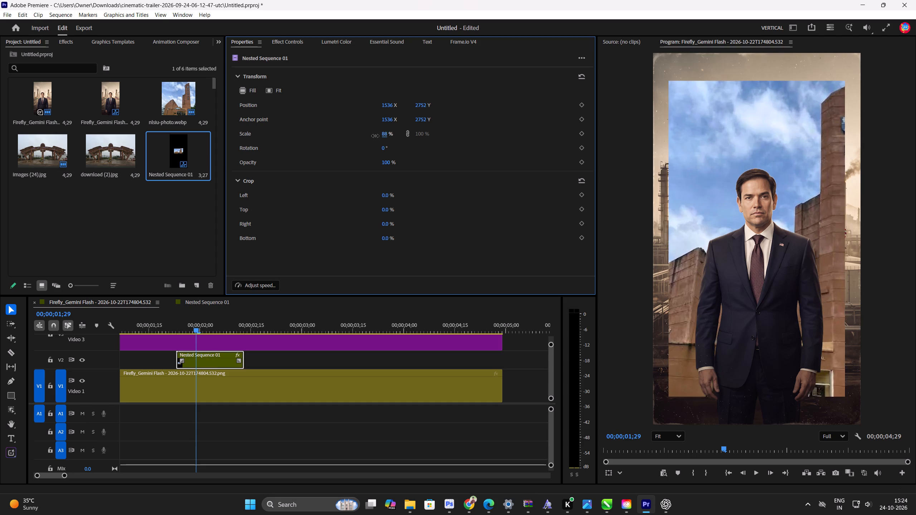
left_click_drag(375, 136, 386, 140)
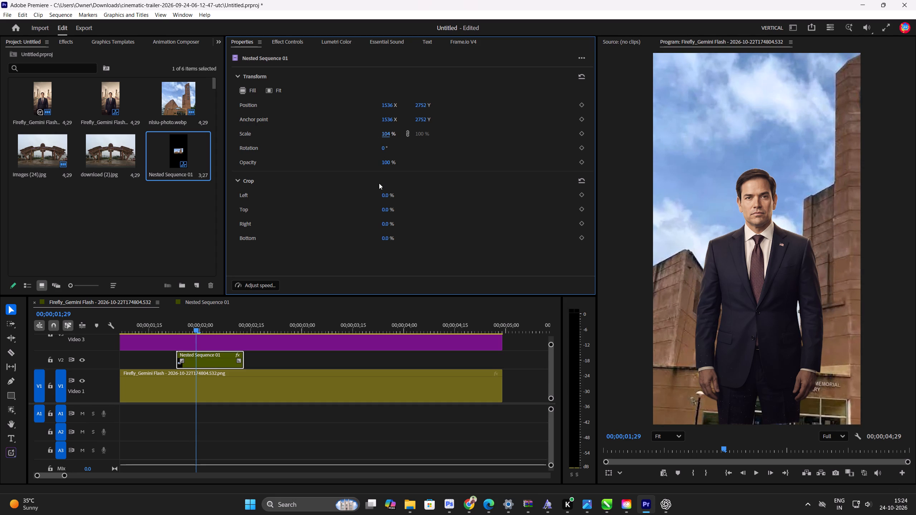
At the nested clip's start, 00;00;01;23, set Crop Top and Crop Bottom to 50% and enable keyframing for both.
left_click_drag(187, 326, 178, 329)
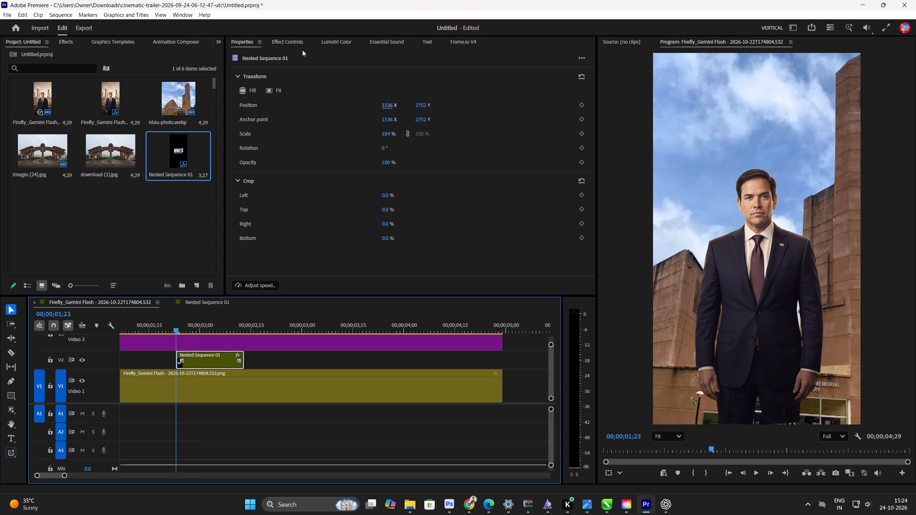
left_click(293, 44)
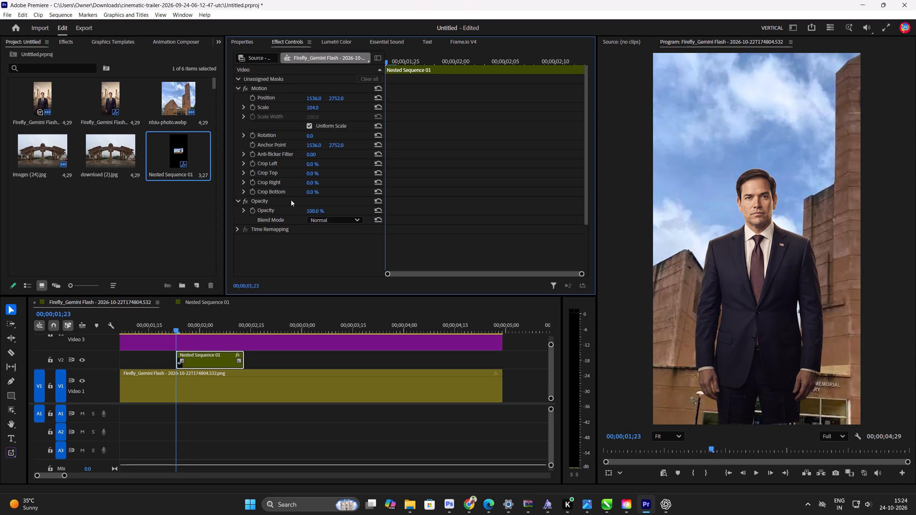
left_click(316, 172)
left_click(319, 172)
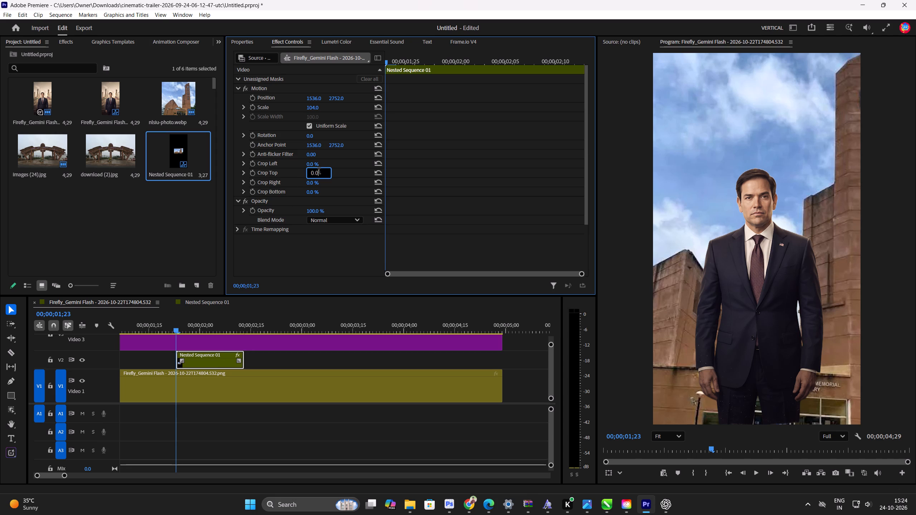
key("ctrl+a")
type("50")
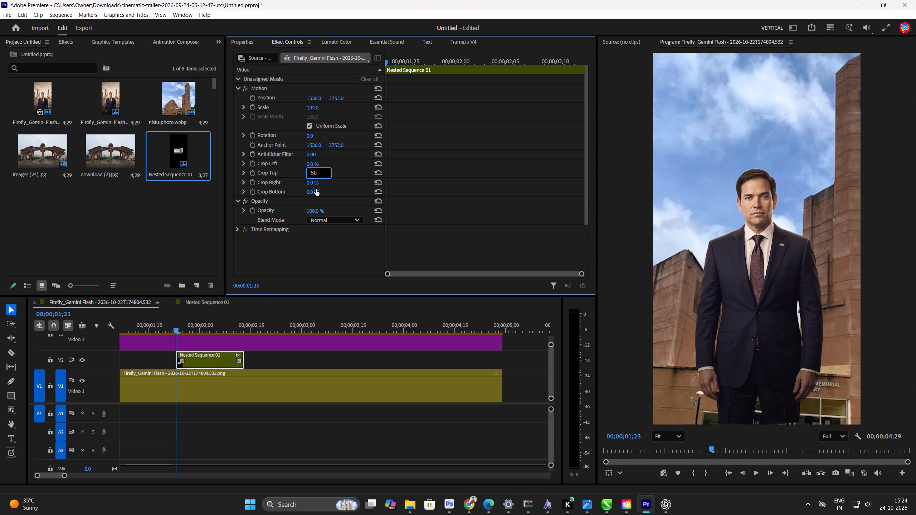
left_click(315, 191)
key("ctrl+a")
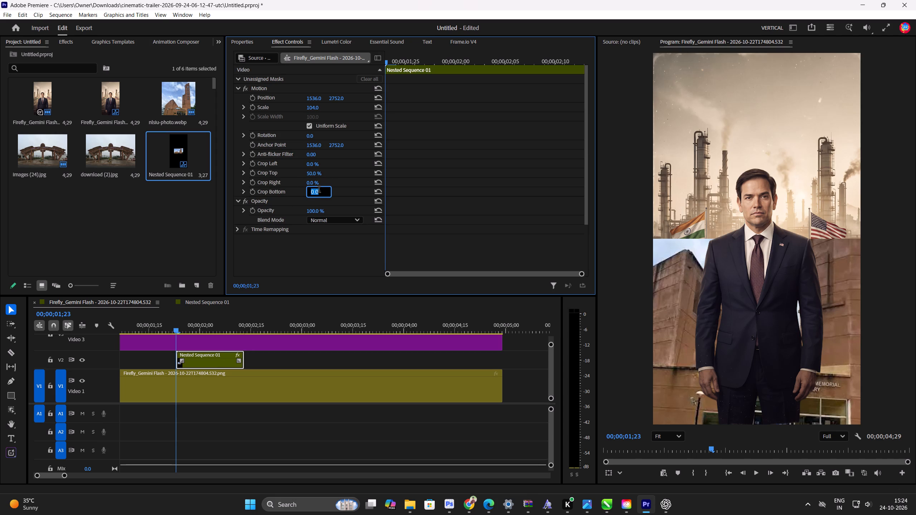
type("50")
key("Return")
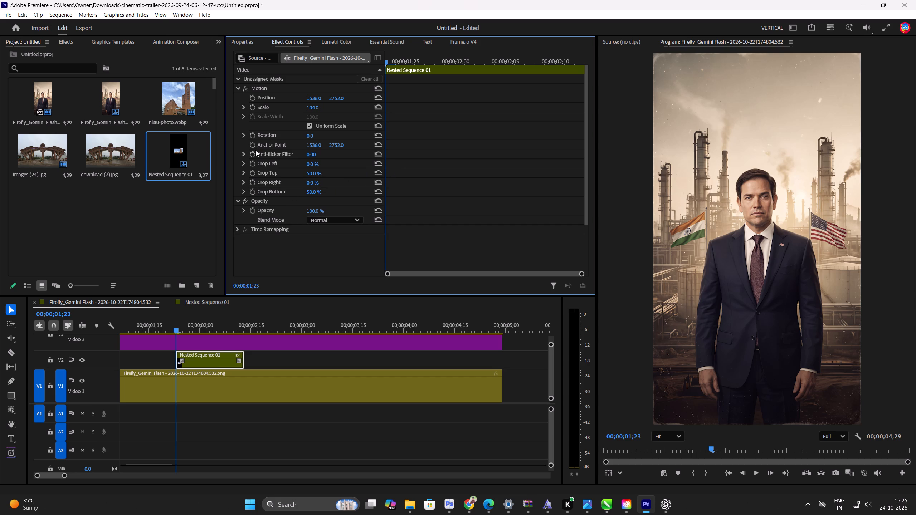
left_click(254, 192)
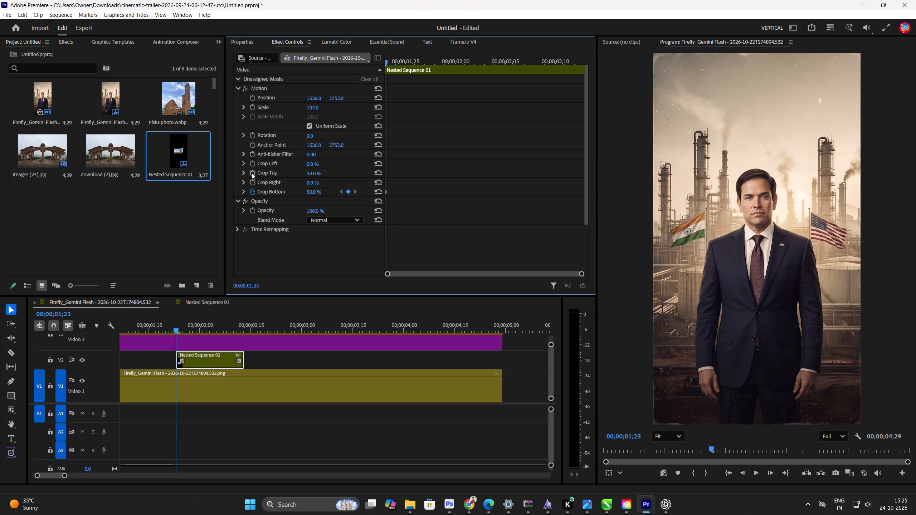
left_click(252, 173)
At 00;00;02;02, keyframe the nested clip's Crop Top and Crop Bottom at 20% each.
scroll(410, 212, "up", 1, "alt")
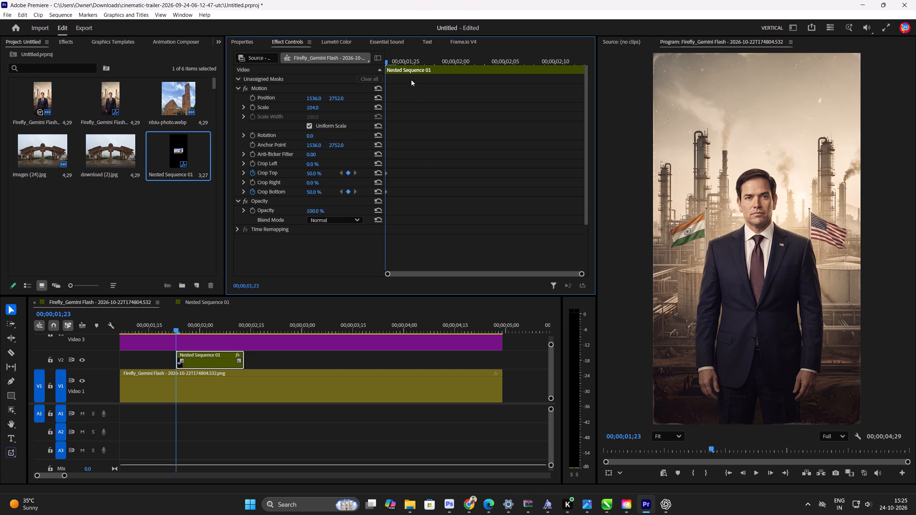
left_click_drag(410, 59, 482, 68)
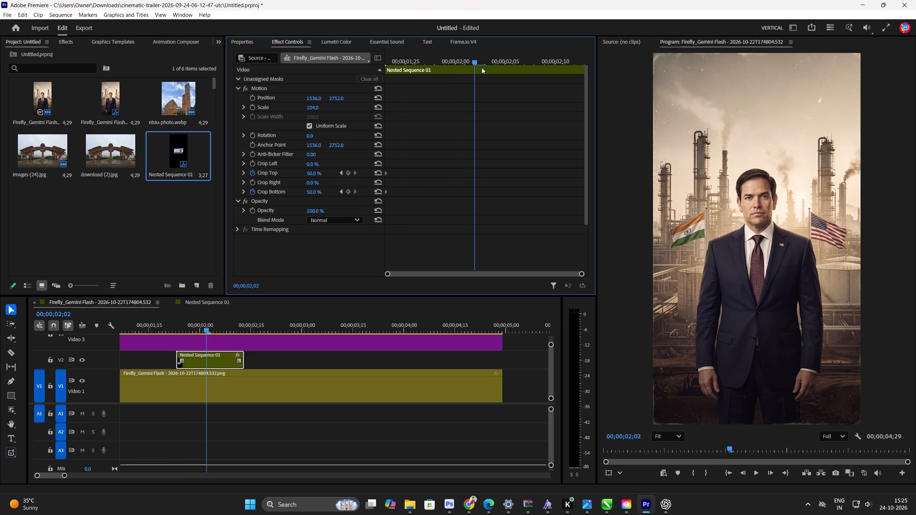
left_click(313, 173)
left_click(319, 172)
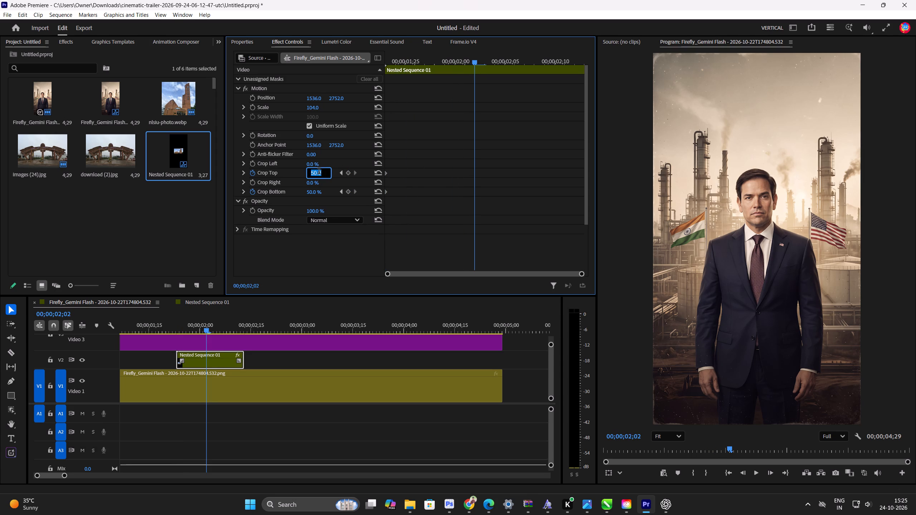
key("ctrl+a")
type("20")
left_click(317, 190)
left_click(319, 190)
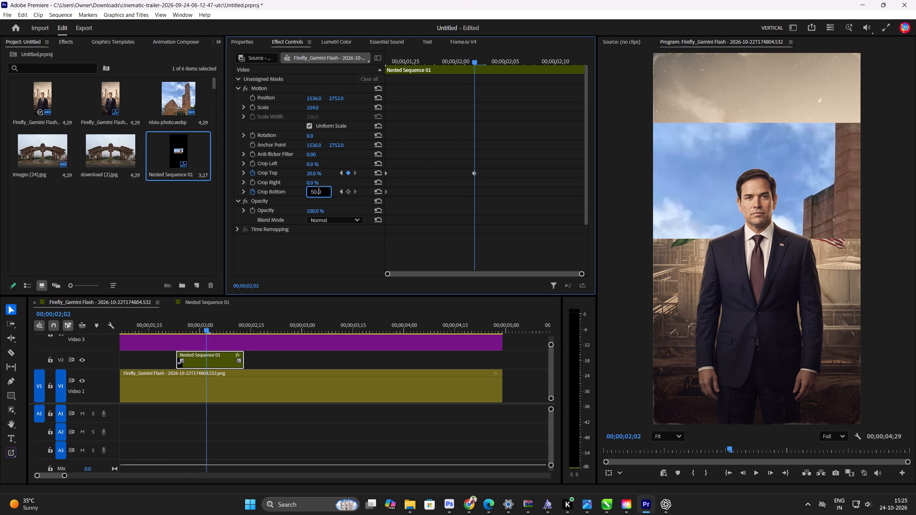
key("ctrl+a")
type("20")
key("Return")
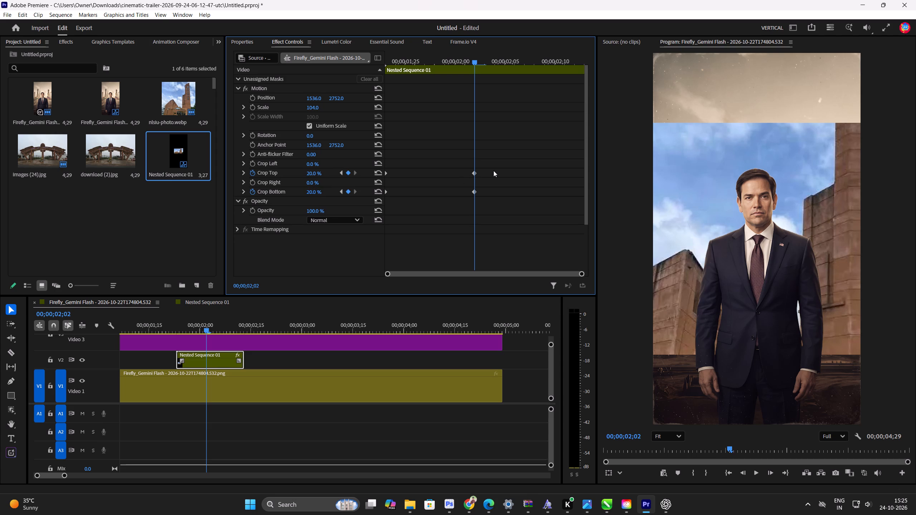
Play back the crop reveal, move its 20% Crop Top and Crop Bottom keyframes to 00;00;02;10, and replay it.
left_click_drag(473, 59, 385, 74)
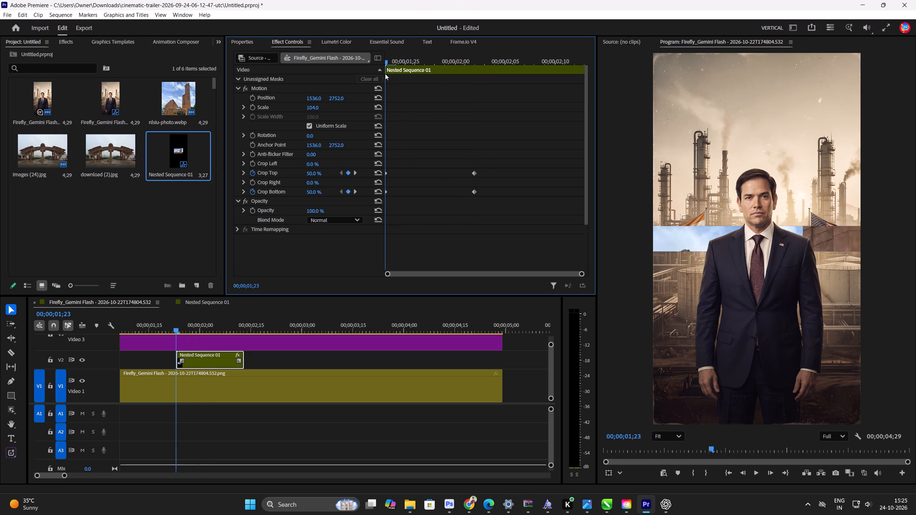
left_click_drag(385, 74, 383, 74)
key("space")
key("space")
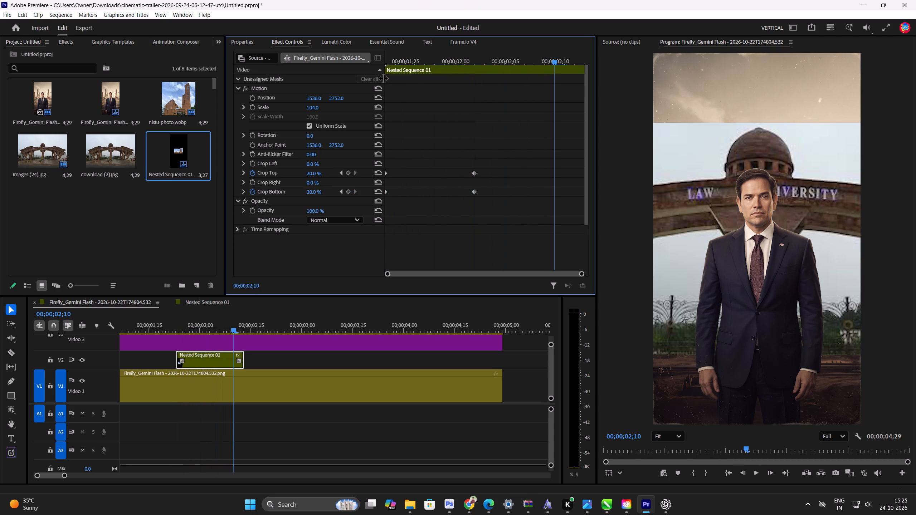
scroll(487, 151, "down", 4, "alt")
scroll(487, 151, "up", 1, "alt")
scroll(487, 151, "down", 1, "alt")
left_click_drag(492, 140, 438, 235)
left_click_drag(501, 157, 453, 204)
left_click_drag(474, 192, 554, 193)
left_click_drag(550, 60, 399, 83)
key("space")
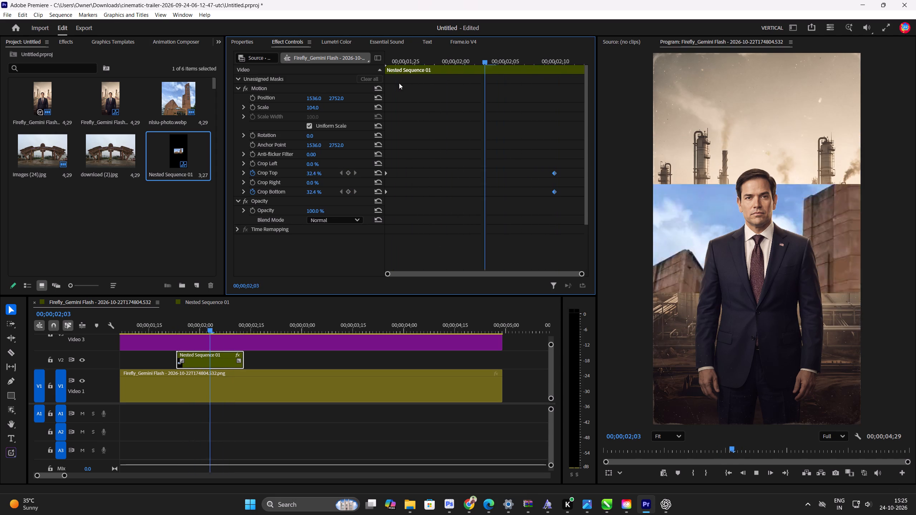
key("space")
Extend the end of the nested clip on V2 to about 00;00;03;20.
scroll(350, 369, "down", 3, "alt")
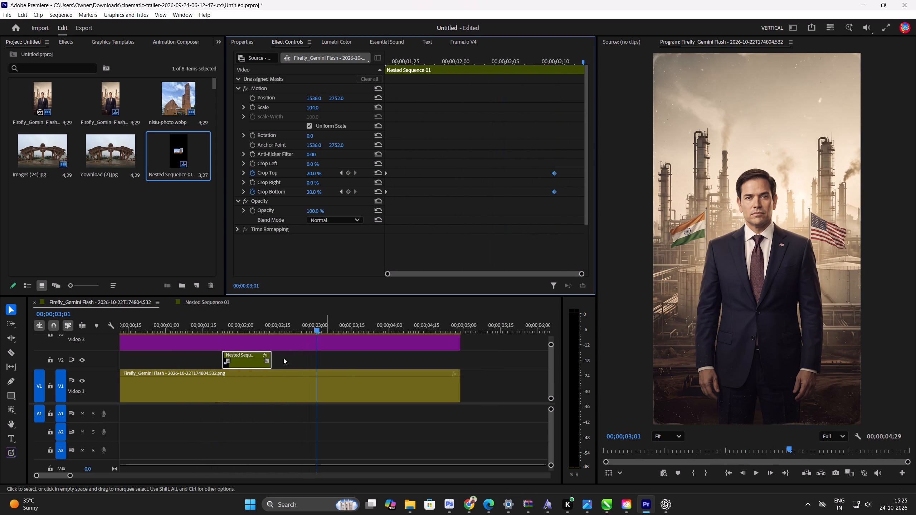
left_click_drag(269, 355, 364, 366)
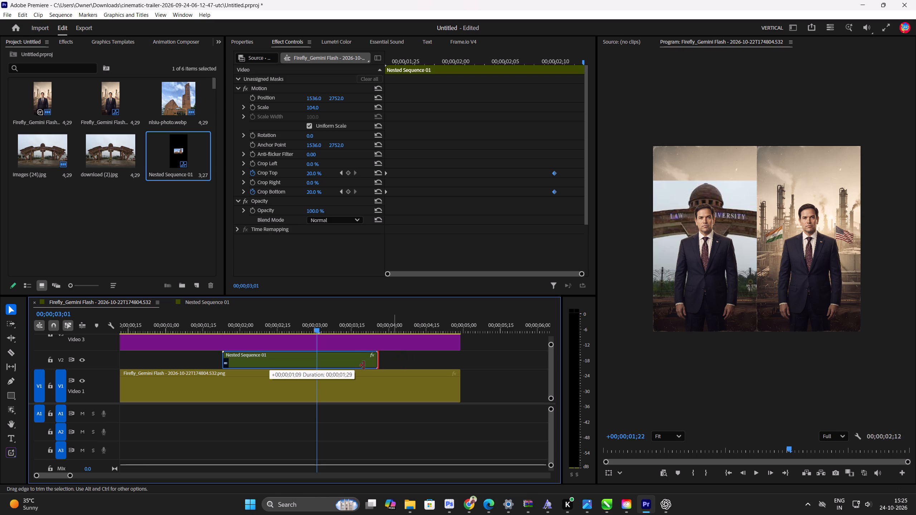
left_click_drag(364, 366, 364, 366)
Move the nested clip's 20% Crop Top and Crop Bottom keyframes to 00;00;02;23.
scroll(440, 246, "down", 4, "alt")
left_click_drag(442, 192, 498, 195)
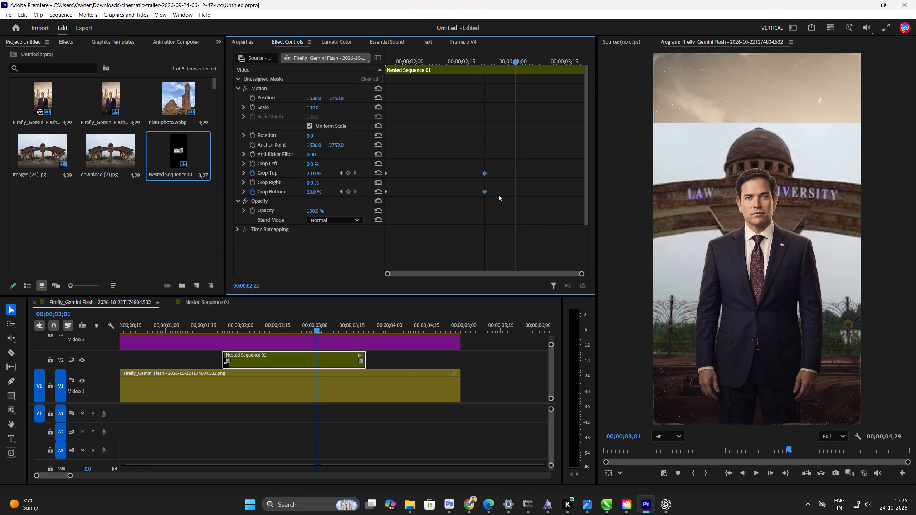
left_click_drag(498, 195, 487, 198)
left_click_drag(487, 198, 488, 198)
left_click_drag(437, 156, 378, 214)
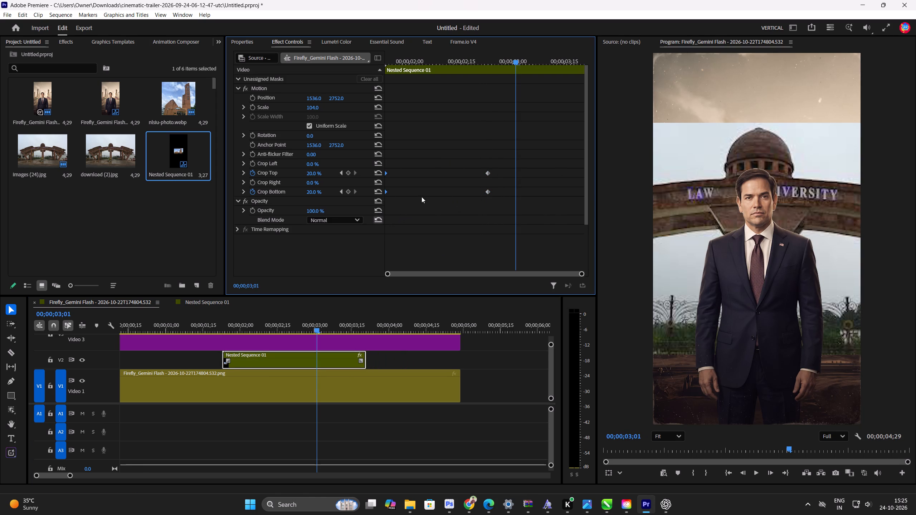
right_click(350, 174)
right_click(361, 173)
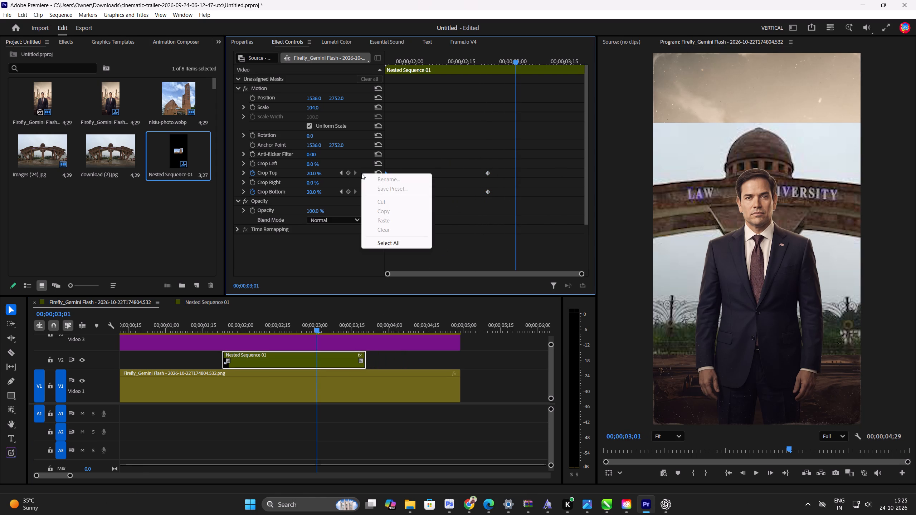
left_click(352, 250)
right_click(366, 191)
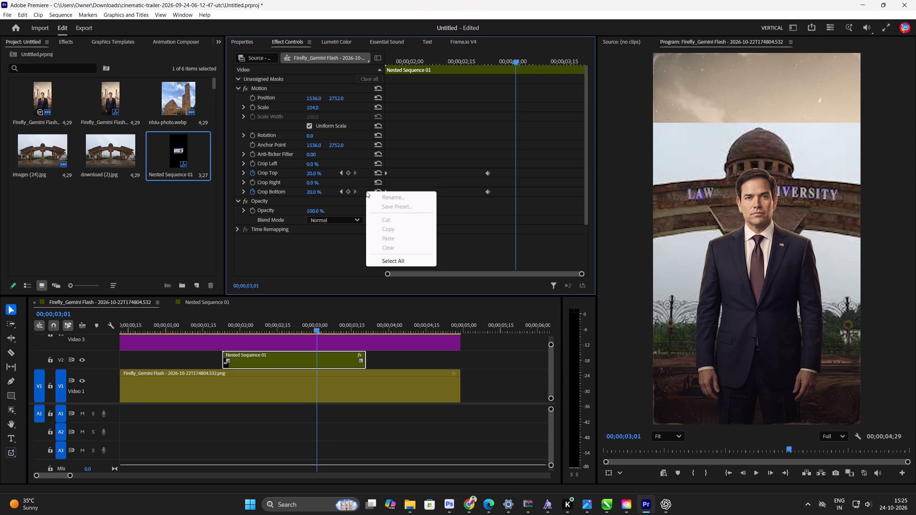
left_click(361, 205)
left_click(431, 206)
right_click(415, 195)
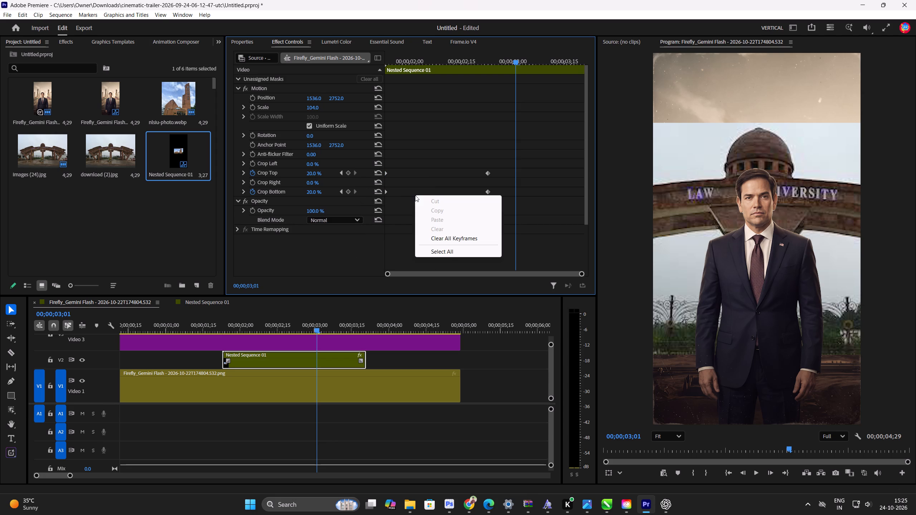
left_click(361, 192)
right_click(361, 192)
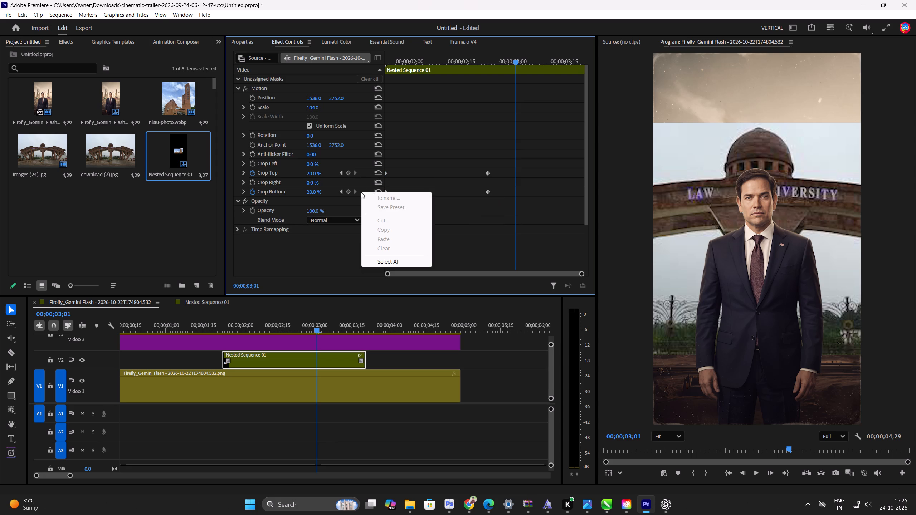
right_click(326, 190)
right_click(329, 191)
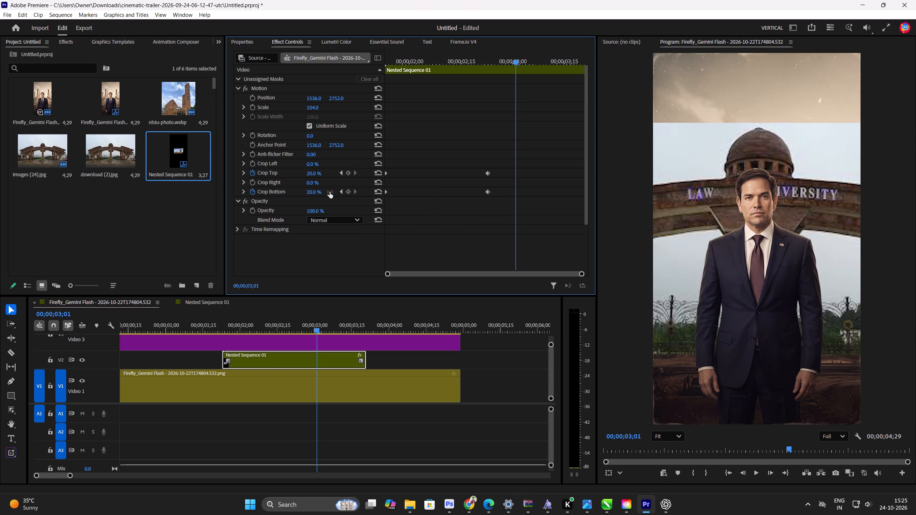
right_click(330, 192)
Set the nested clip's start and 00;00;02;23 keyframes to Auto Bezier for both Crop Top and Crop Bottom.
right_click(487, 193)
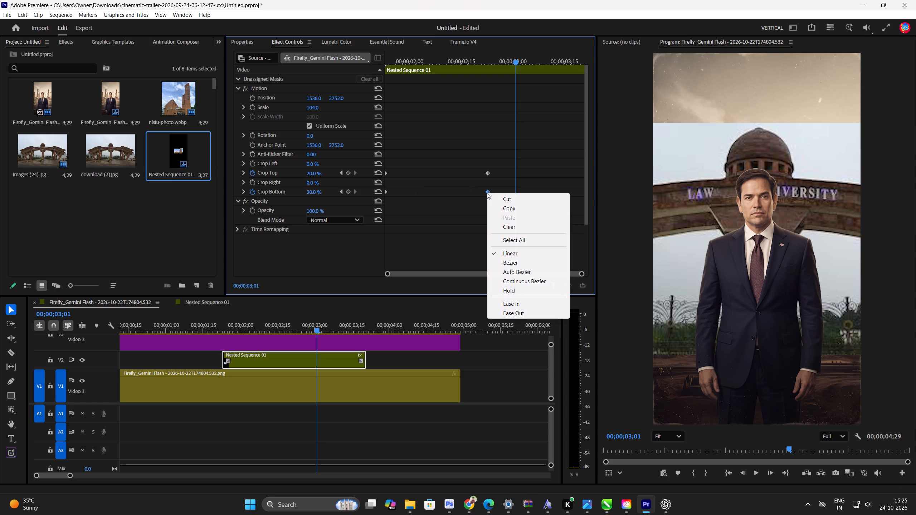
left_click(527, 276)
left_click_drag(500, 57, 472, 60)
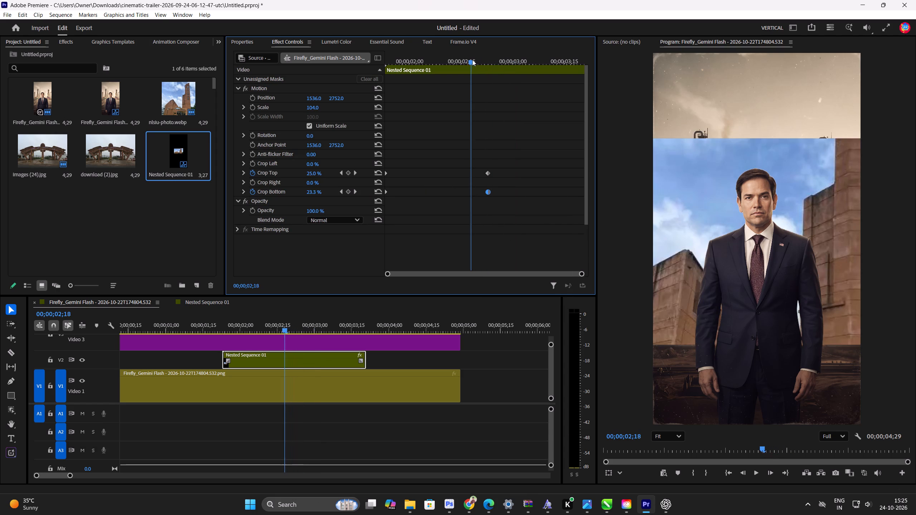
left_click_drag(472, 60, 431, 64)
left_click_drag(404, 166, 383, 206)
right_click(387, 192)
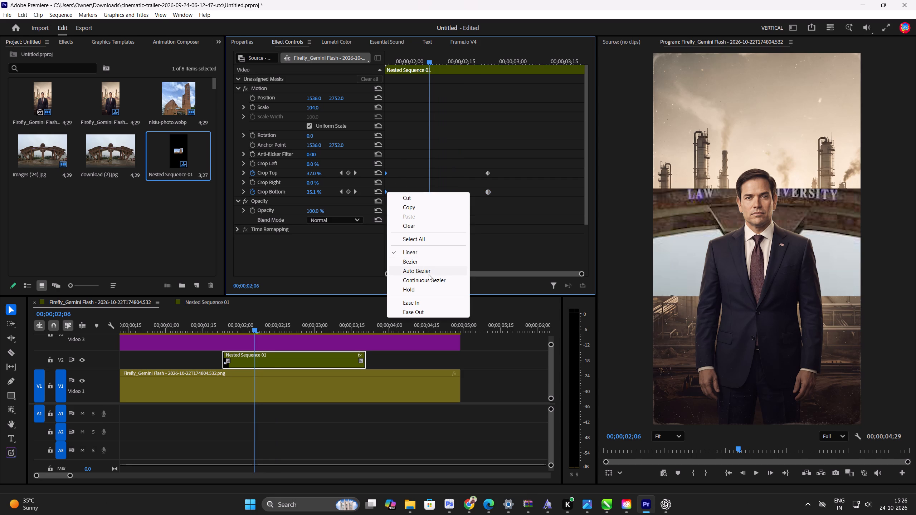
left_click(429, 274)
left_click_drag(502, 136, 482, 186)
right_click(488, 173)
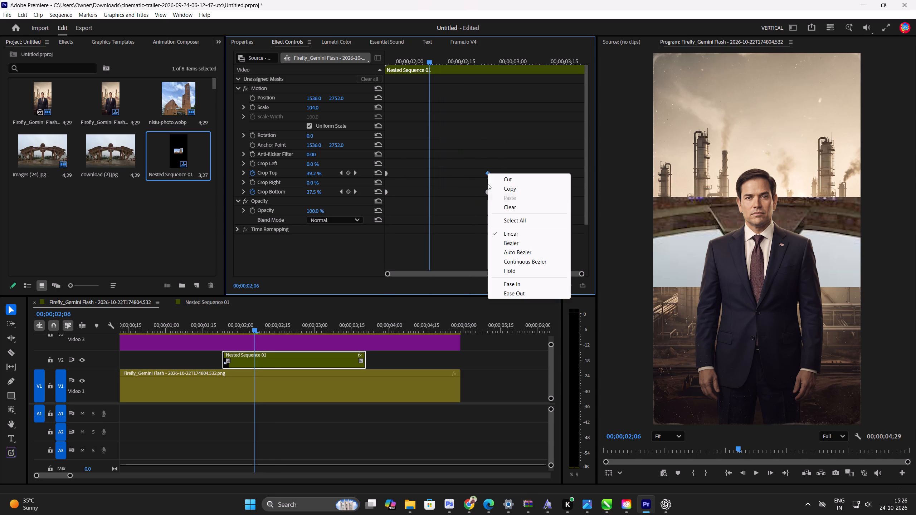
left_click(509, 252)
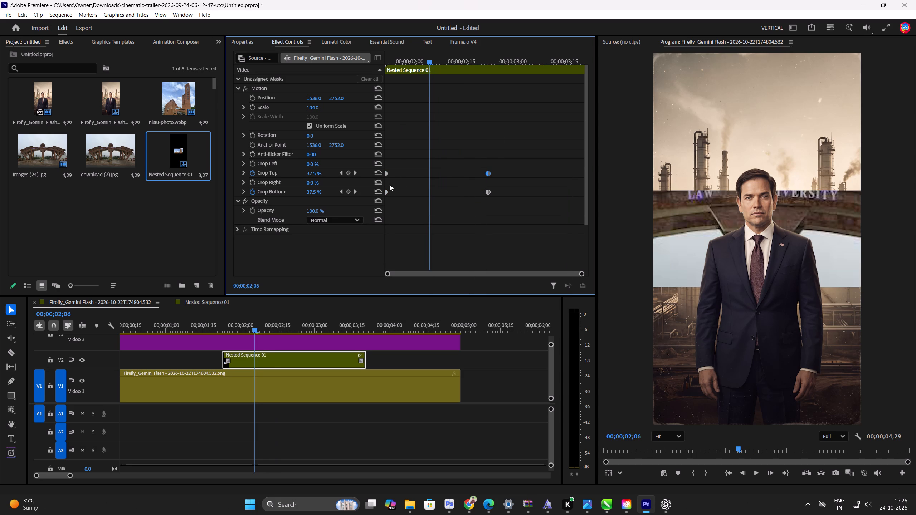
Expand the Crop Bottom value and velocity graphs and play back the eased crop reveal.
left_click(245, 192)
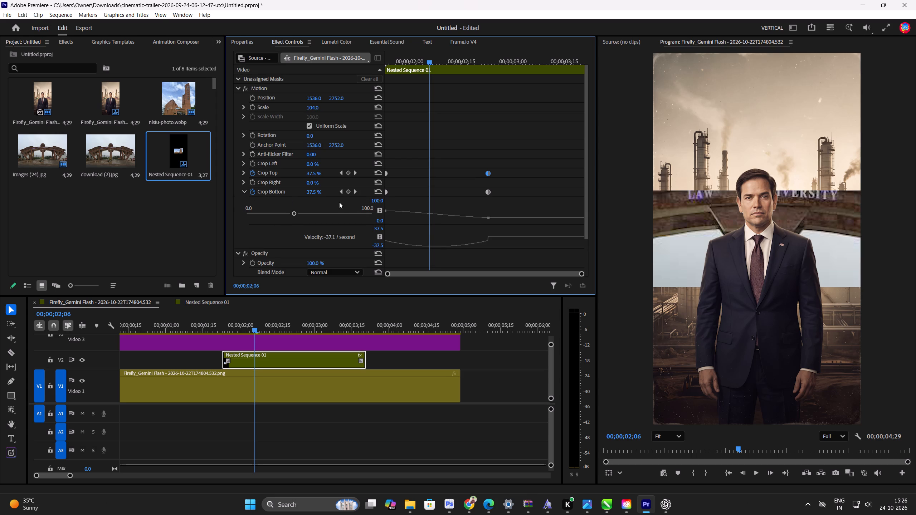
left_click_drag(431, 60, 342, 73)
key("space")
key("space")
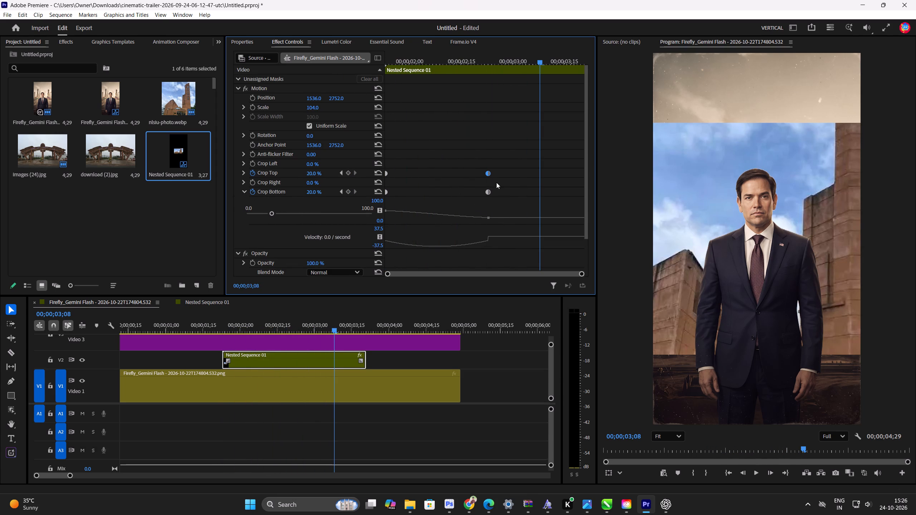
Copy the nested clip's opening Crop Top and Crop Bottom keyframes to 00;00;03;08 and play back the crop animation.
left_click_drag(424, 154, 387, 204)
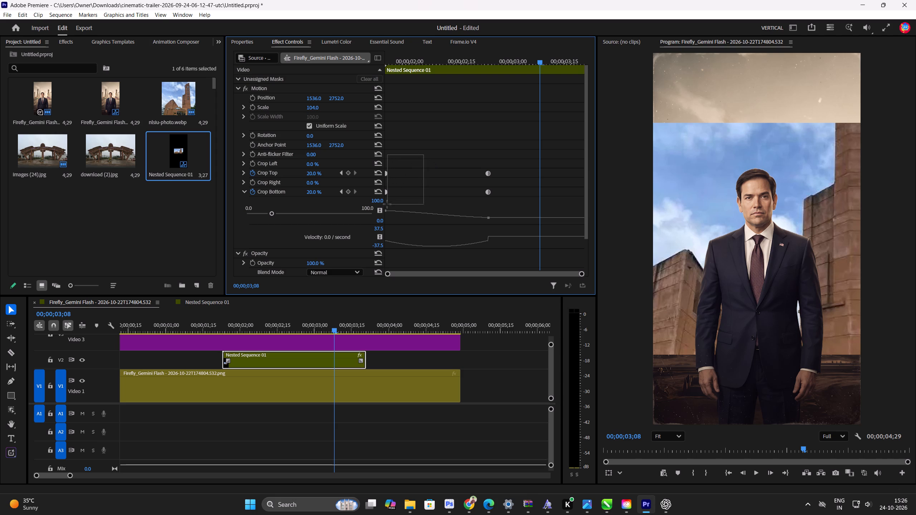
left_click_drag(387, 204, 383, 204)
left_click(405, 174)
left_click_drag(405, 169, 381, 193)
left_click_drag(381, 193, 381, 194)
key("ctrl+c")
left_click(540, 62)
key("ctrl+c")
key("ctrl+v")
left_click_drag(536, 59, 524, 67)
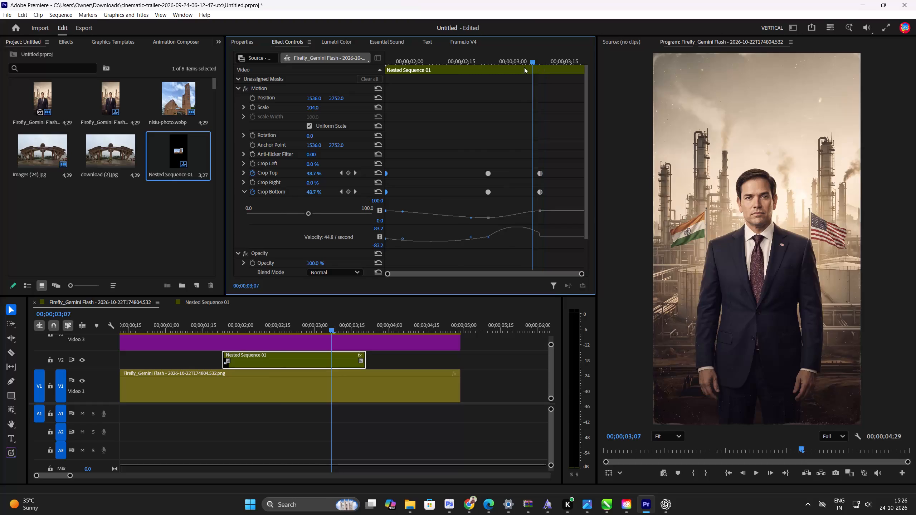
left_click_drag(524, 67, 345, 109)
key("space")
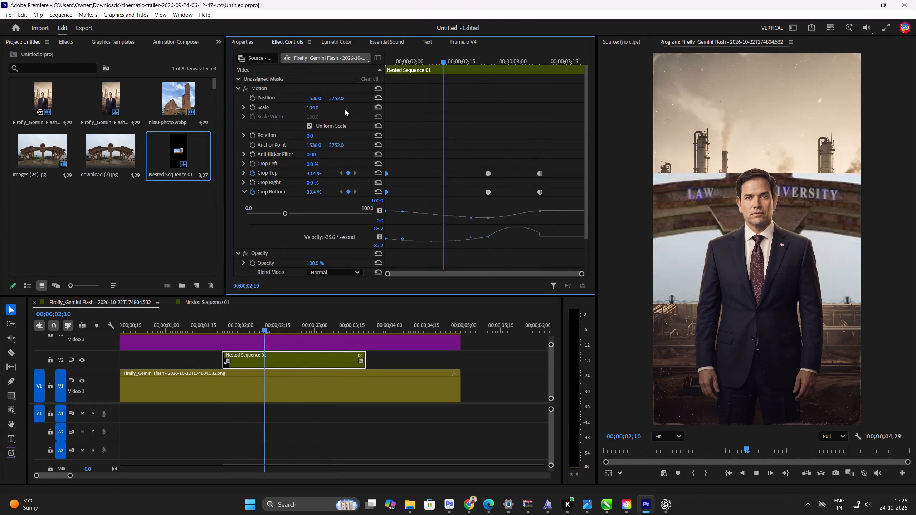
key("space")
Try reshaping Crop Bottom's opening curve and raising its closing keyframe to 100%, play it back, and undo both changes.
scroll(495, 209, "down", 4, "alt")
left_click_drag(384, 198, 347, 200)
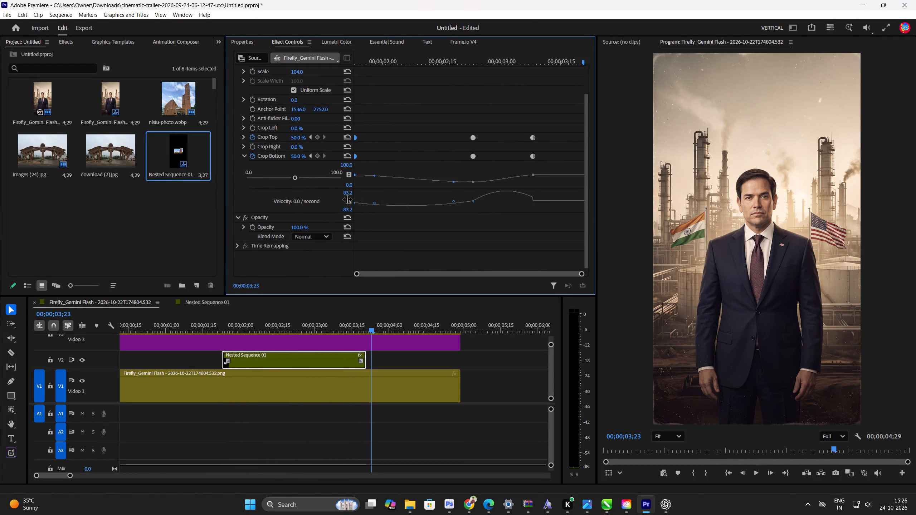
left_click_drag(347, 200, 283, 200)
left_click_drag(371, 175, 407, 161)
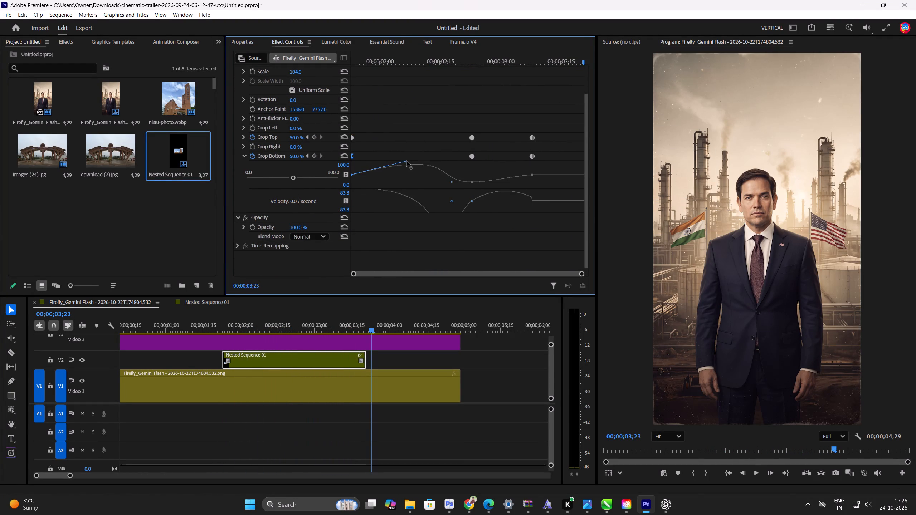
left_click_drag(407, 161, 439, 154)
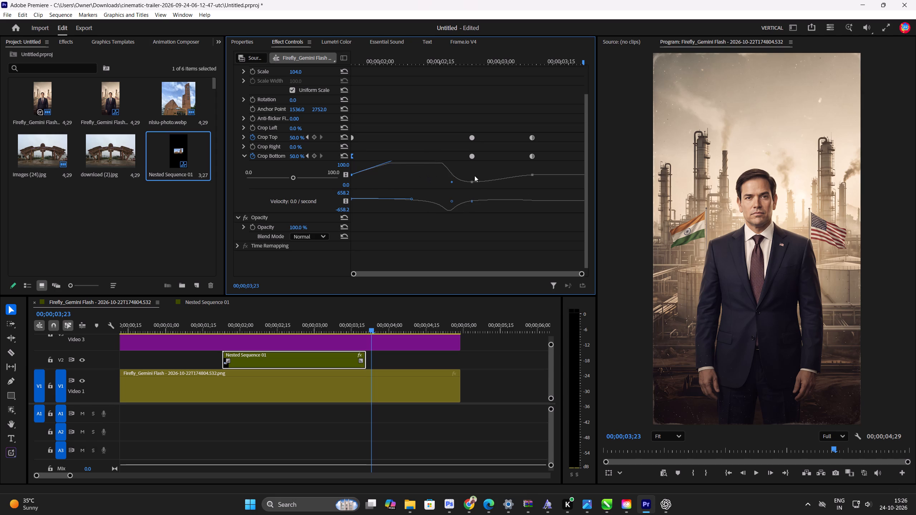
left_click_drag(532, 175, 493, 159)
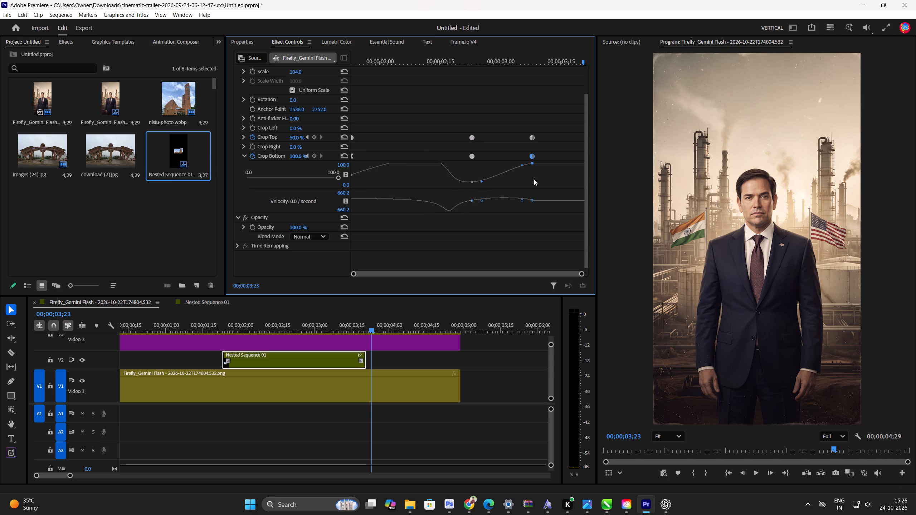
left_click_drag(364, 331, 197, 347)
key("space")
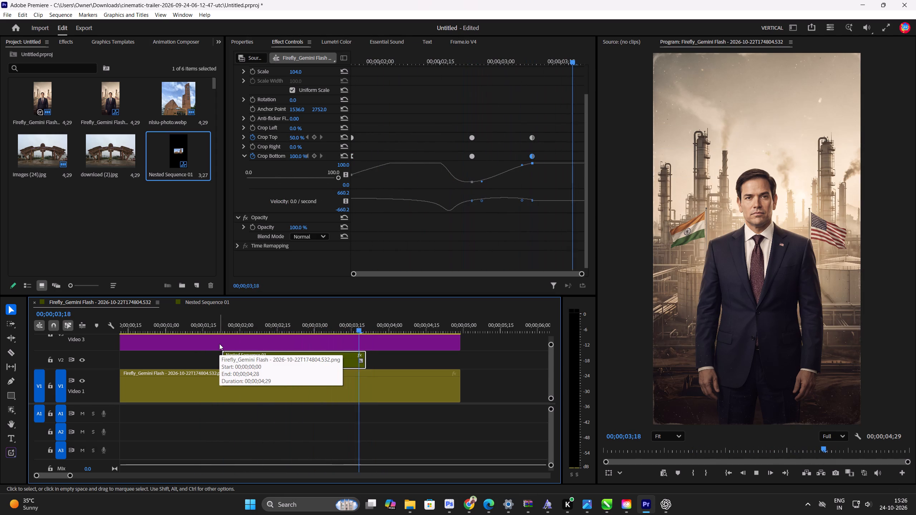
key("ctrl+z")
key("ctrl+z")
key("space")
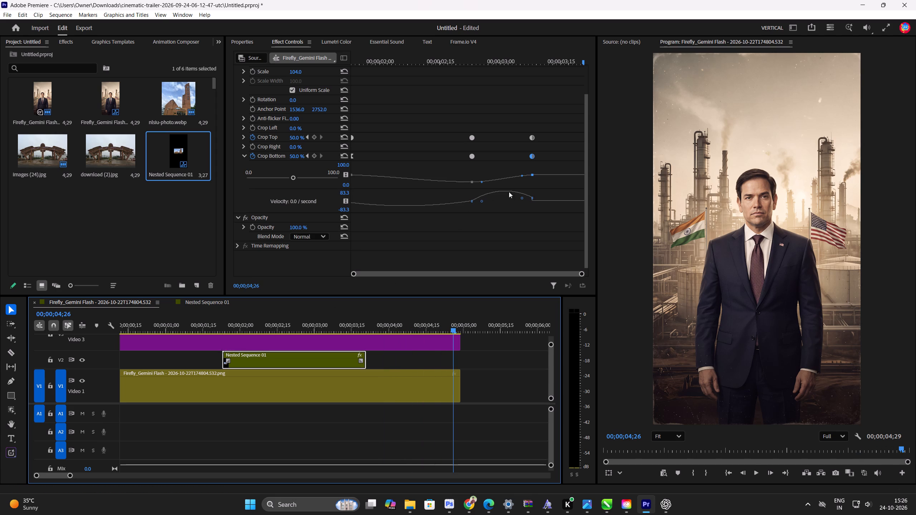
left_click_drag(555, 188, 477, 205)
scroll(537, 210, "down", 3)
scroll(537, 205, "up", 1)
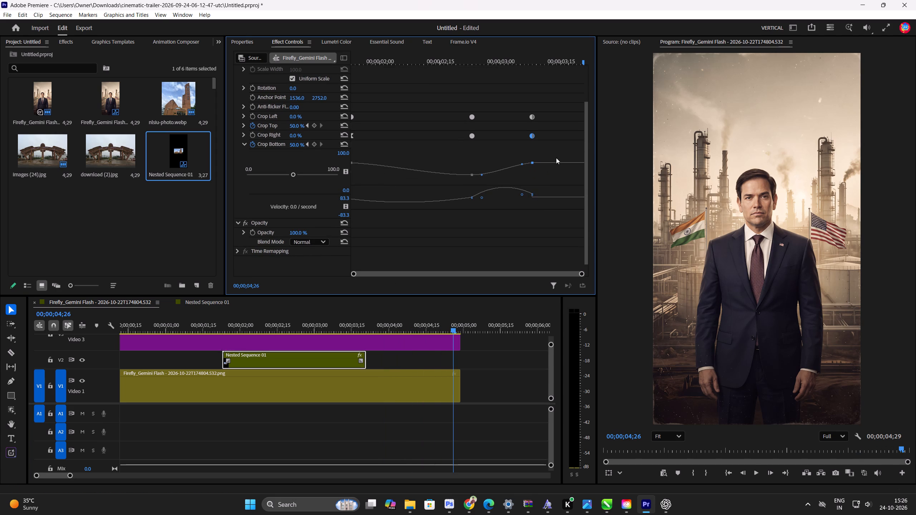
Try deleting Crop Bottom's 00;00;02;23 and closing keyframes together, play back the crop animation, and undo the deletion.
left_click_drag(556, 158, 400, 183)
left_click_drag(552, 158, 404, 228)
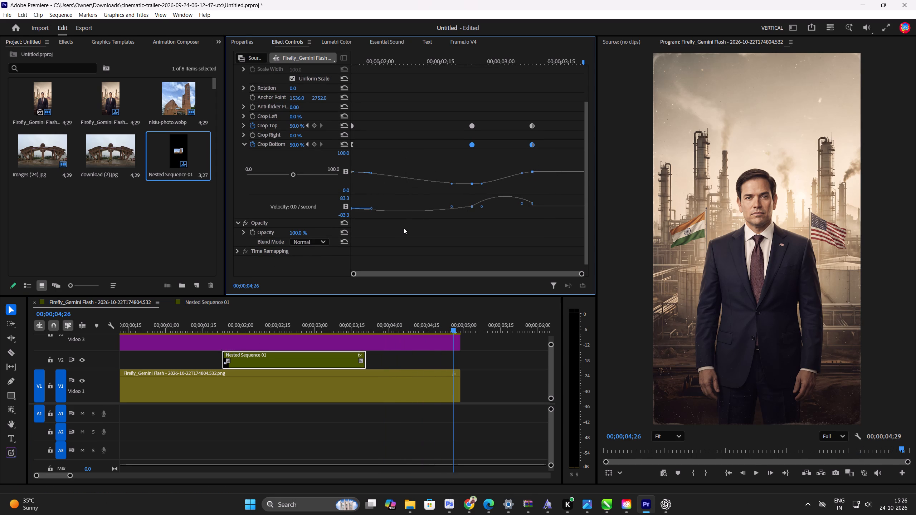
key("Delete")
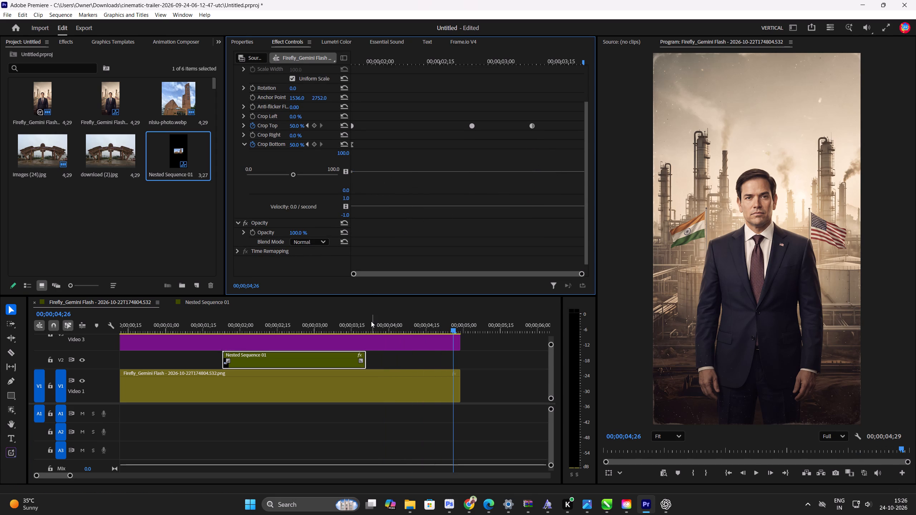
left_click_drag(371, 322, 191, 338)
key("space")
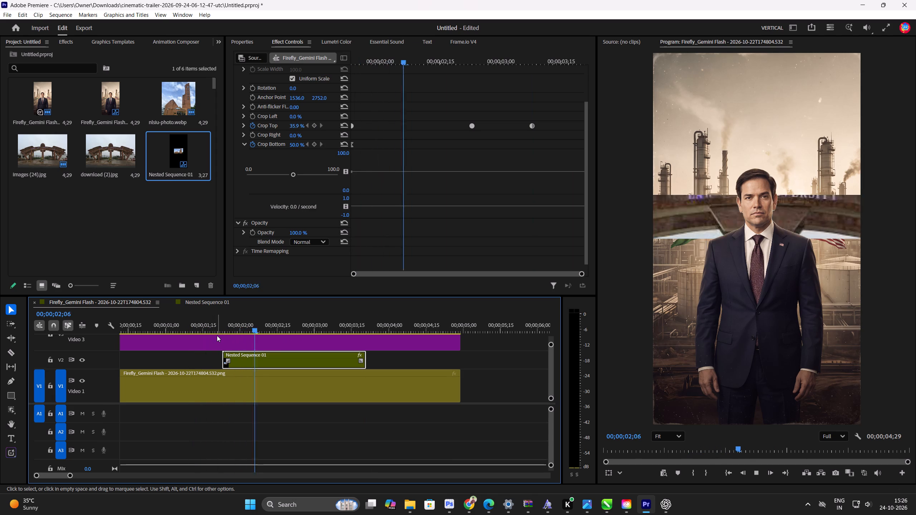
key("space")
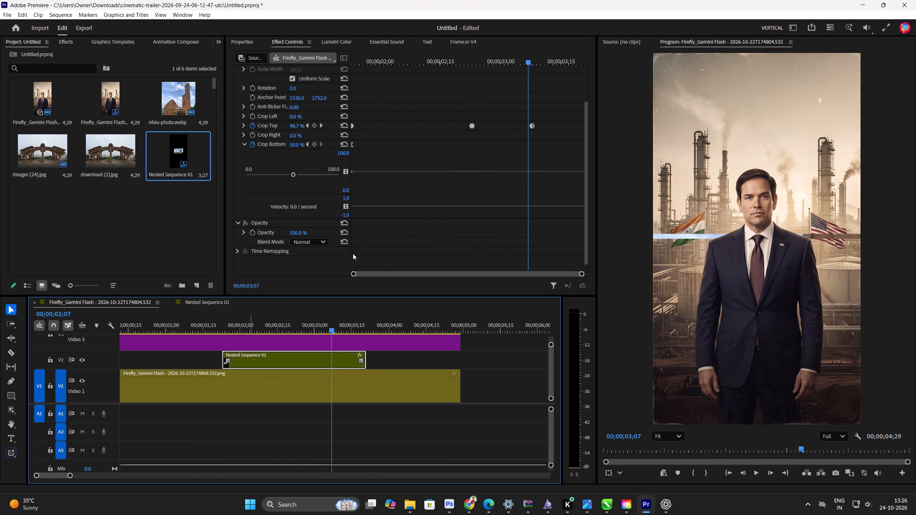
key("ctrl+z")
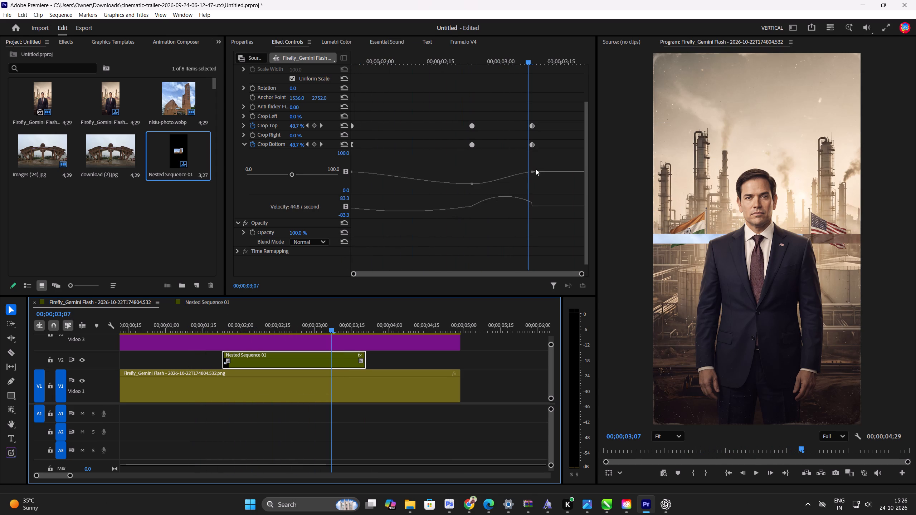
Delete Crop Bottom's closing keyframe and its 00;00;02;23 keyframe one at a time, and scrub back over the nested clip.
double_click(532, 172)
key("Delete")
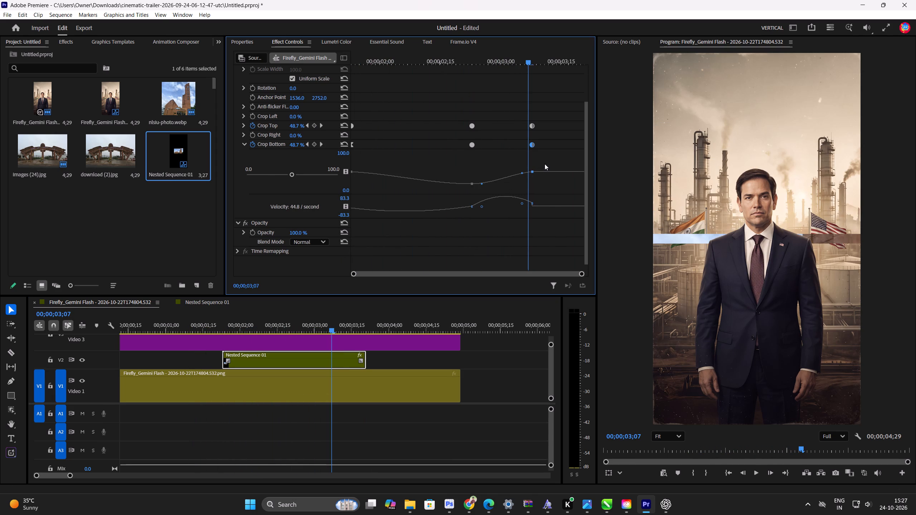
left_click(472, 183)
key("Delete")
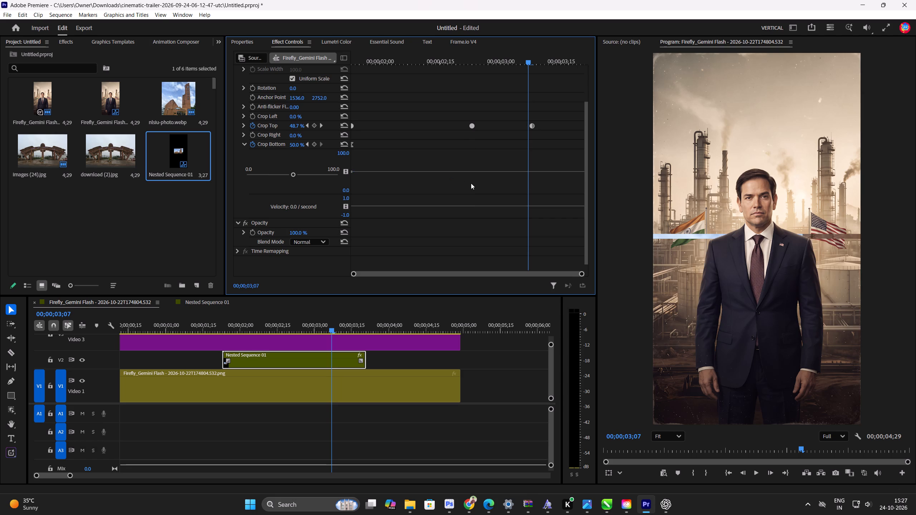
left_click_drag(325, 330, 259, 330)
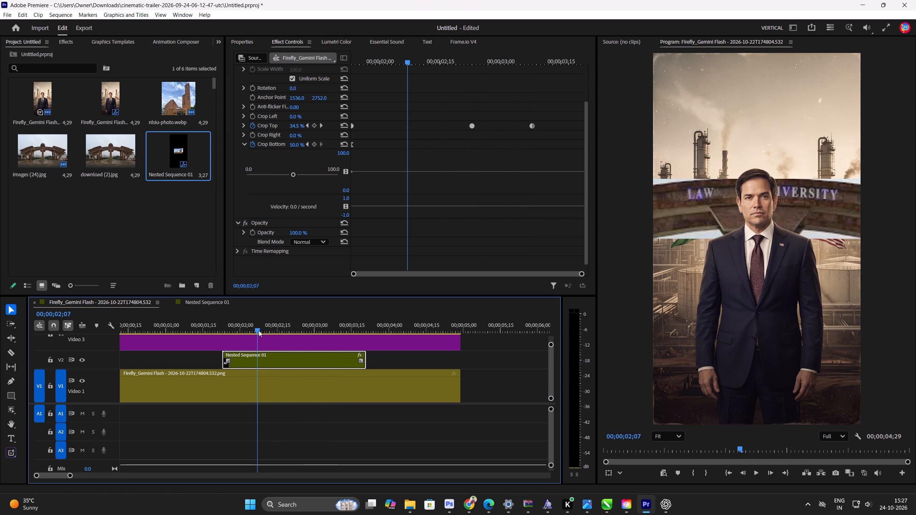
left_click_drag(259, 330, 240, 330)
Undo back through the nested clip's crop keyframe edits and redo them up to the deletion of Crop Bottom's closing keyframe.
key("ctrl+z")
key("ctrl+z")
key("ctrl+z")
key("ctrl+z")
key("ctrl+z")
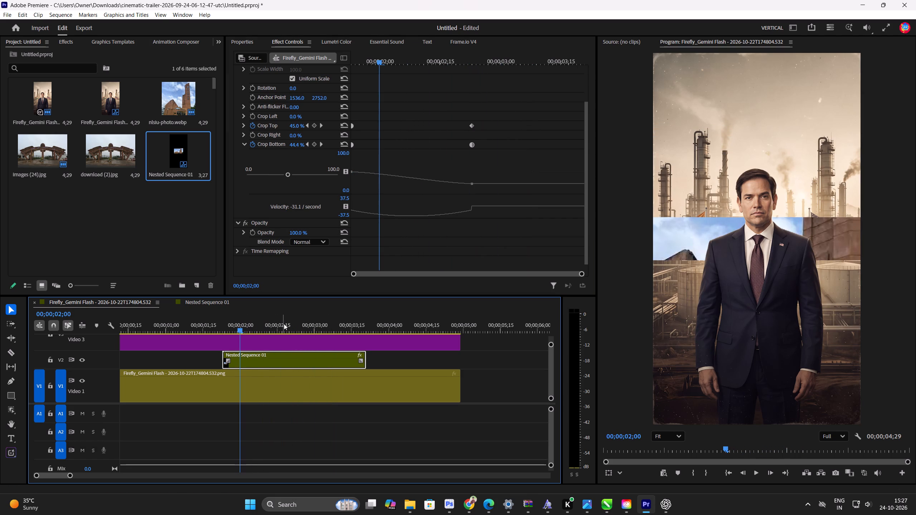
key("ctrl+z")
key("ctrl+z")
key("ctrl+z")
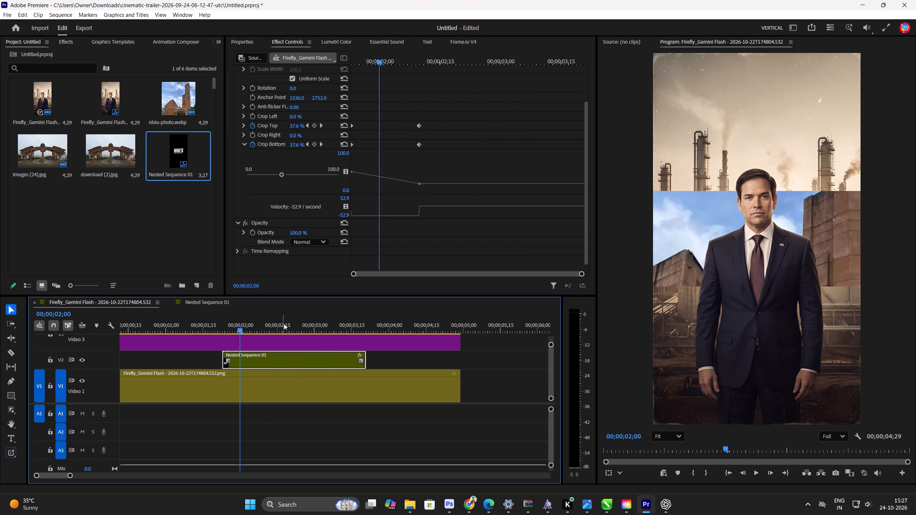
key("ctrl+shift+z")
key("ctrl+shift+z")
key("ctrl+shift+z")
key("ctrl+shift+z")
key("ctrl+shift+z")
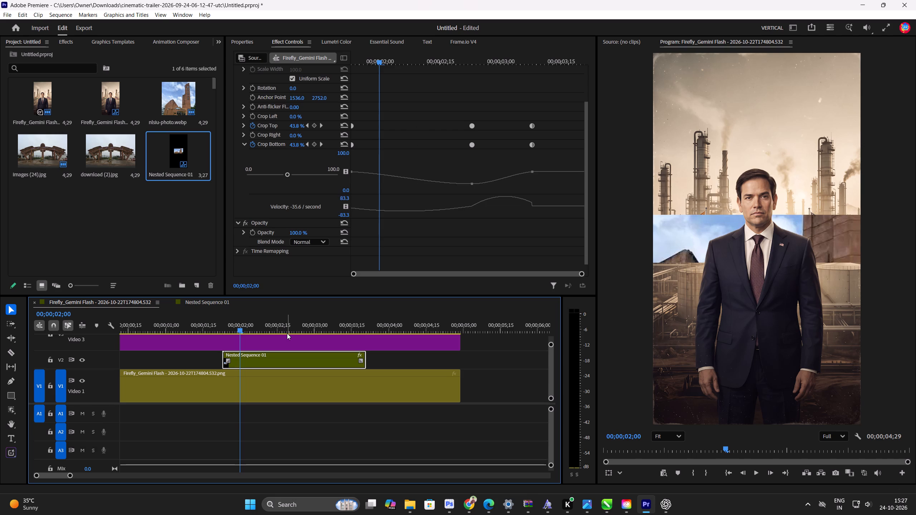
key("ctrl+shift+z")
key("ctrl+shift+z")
Play back and scrub through the whole sequence to review the nested clip's crop animation.
left_click_drag(271, 326, 137, 334)
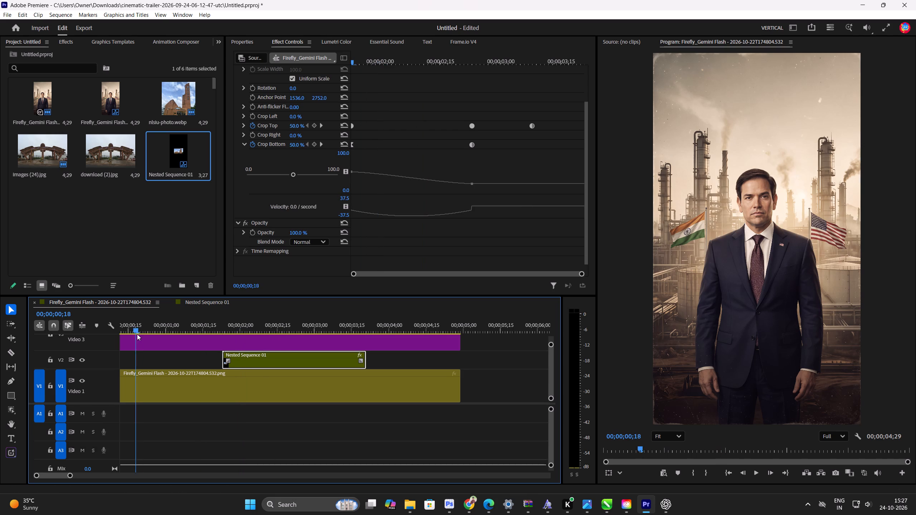
left_click_drag(137, 334, 106, 403)
key("space")
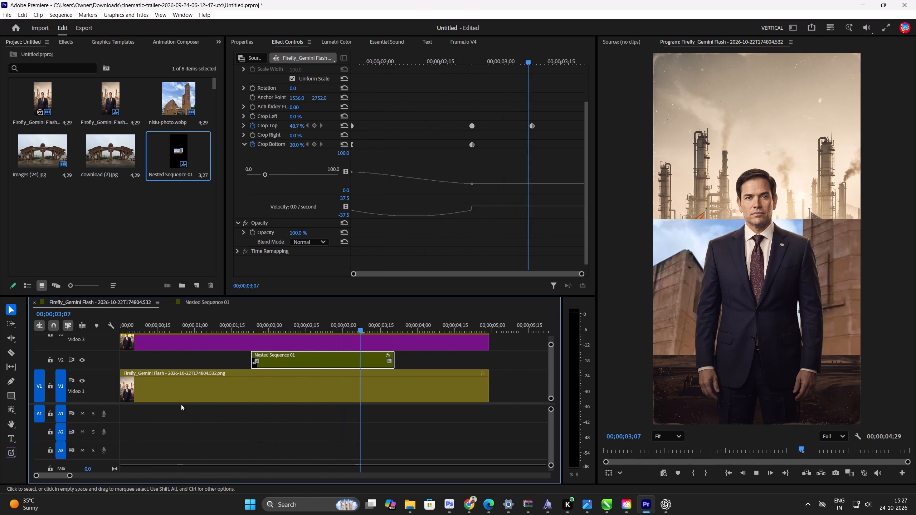
key("space")
scroll(215, 407, "down", 13, "alt")
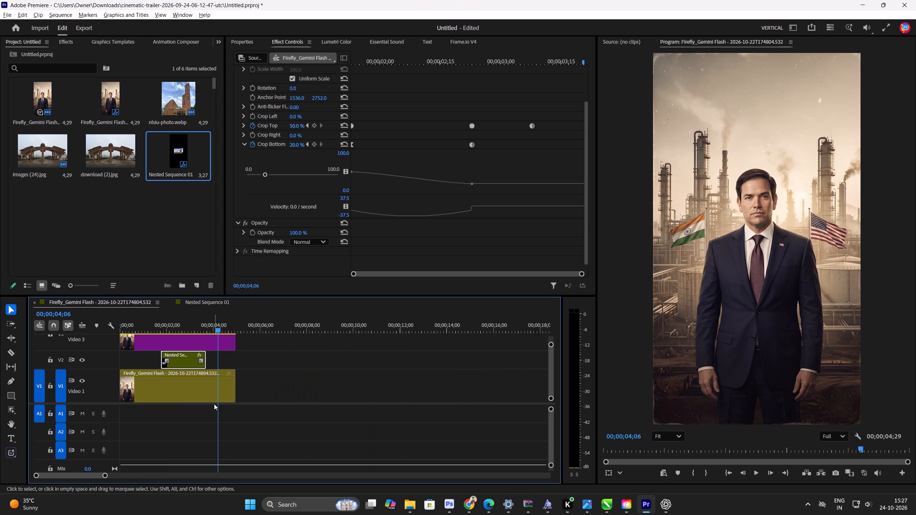
scroll(214, 404, "down", 4, "alt")
key("space")
key("space")
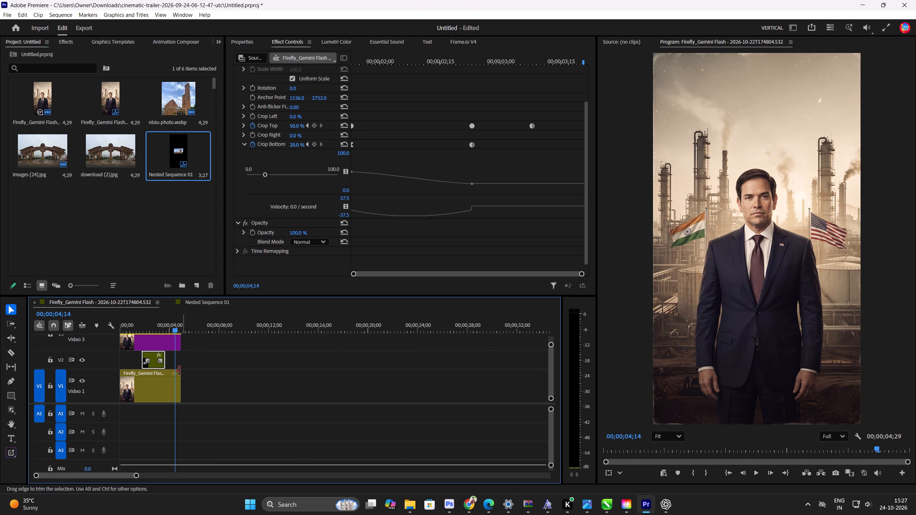
left_click_drag(167, 325, 60, 325)
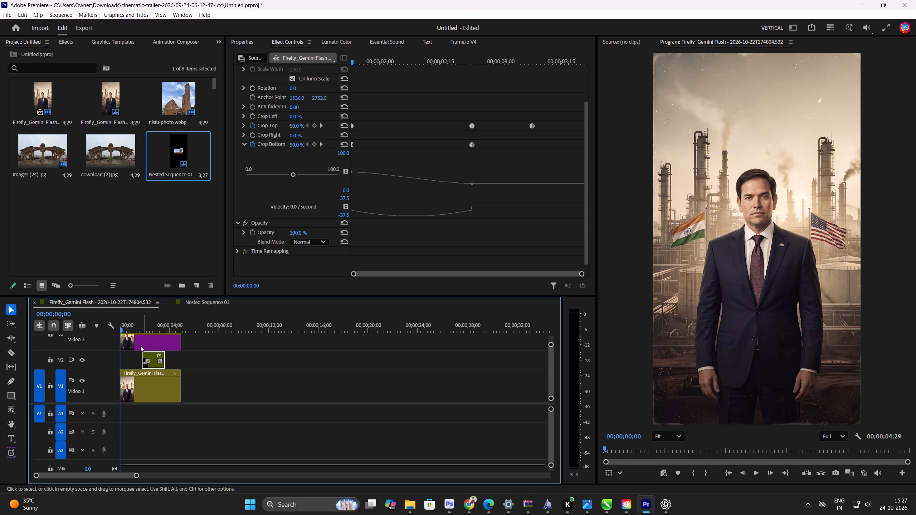
left_click_drag(147, 319, 171, 322)
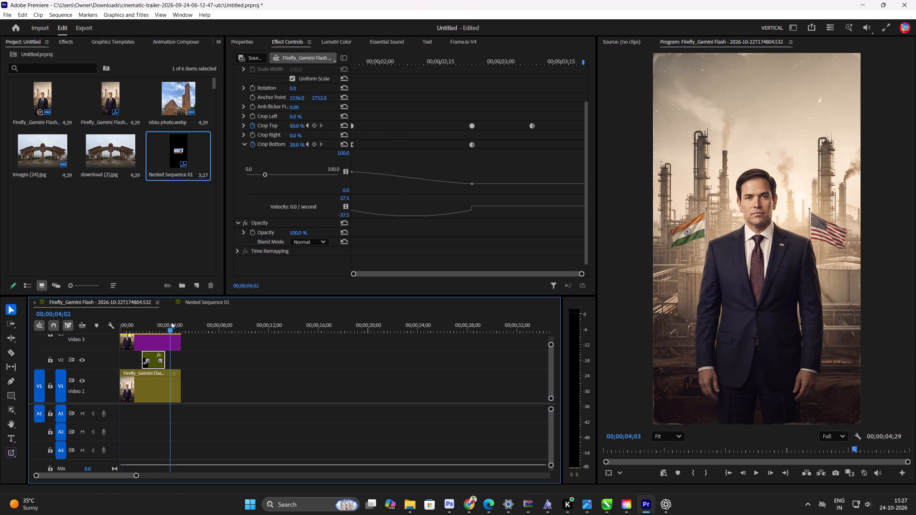
left_click_drag(171, 322, 152, 323)
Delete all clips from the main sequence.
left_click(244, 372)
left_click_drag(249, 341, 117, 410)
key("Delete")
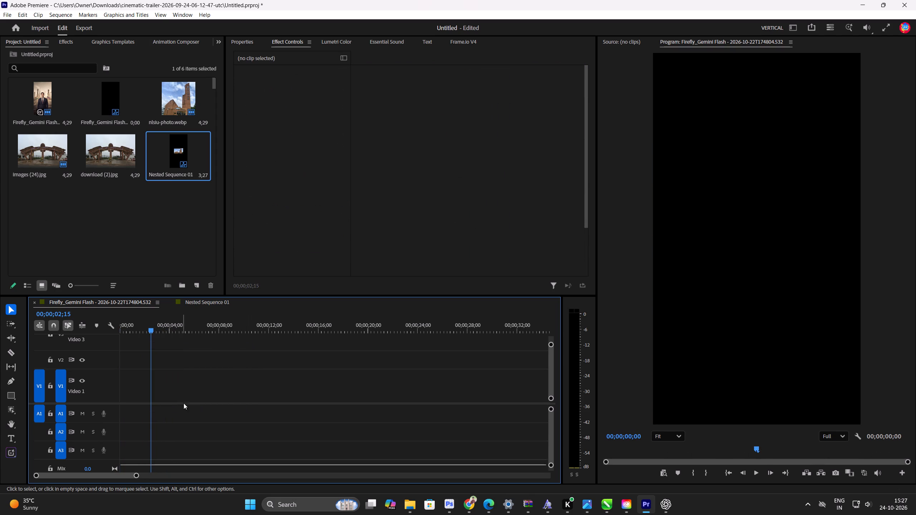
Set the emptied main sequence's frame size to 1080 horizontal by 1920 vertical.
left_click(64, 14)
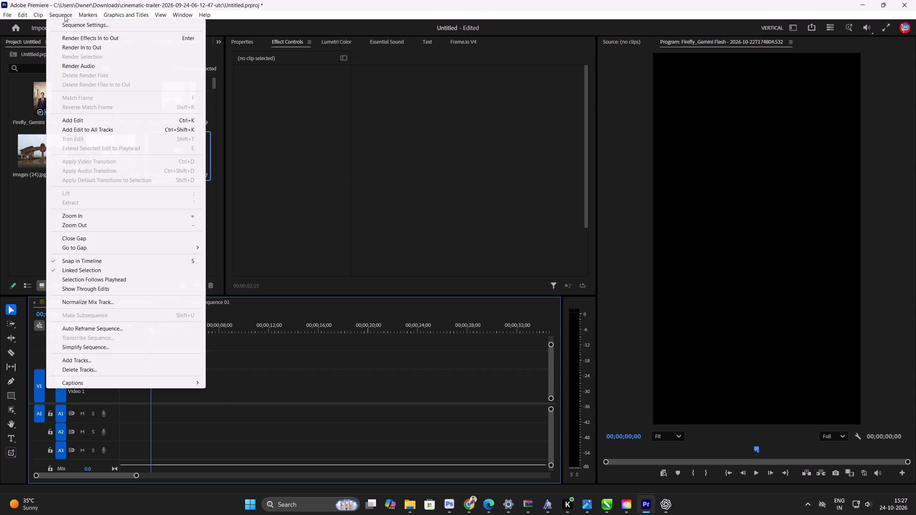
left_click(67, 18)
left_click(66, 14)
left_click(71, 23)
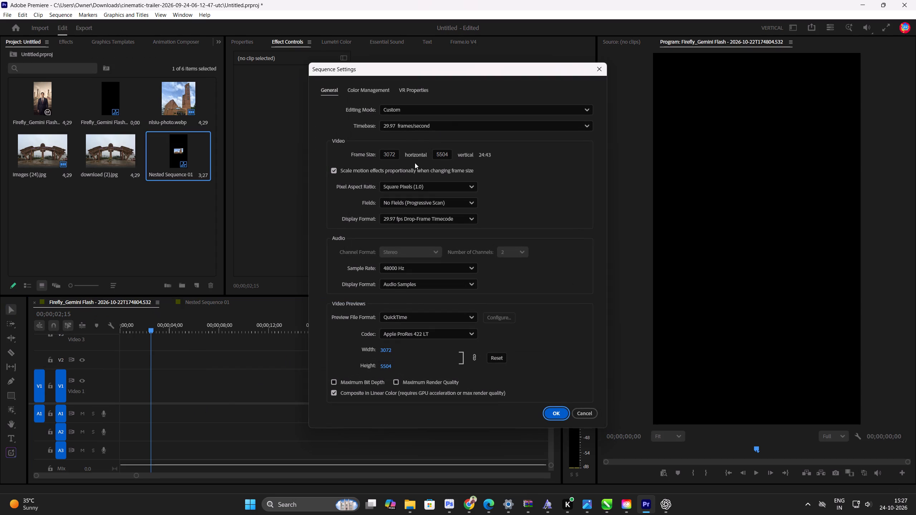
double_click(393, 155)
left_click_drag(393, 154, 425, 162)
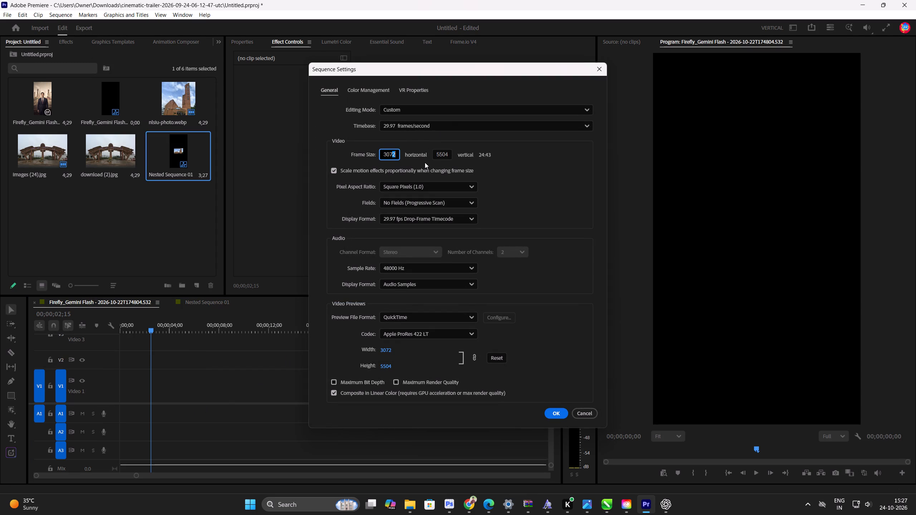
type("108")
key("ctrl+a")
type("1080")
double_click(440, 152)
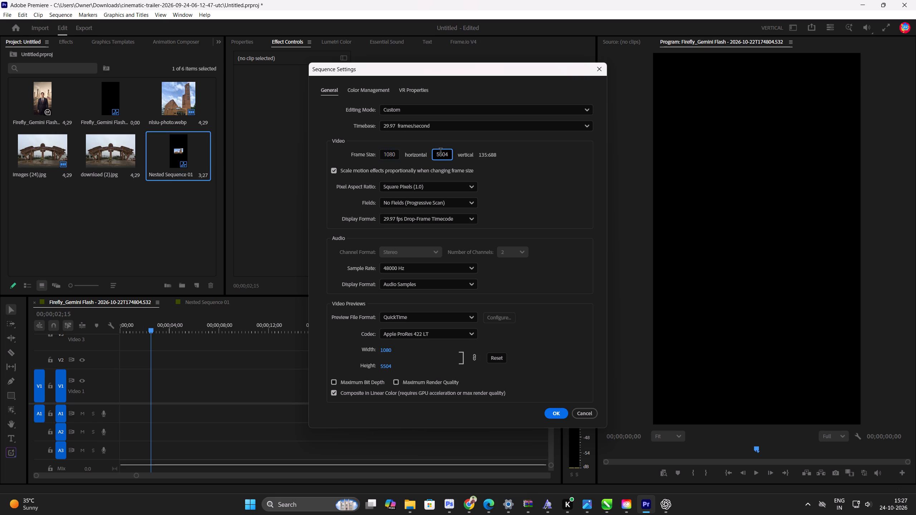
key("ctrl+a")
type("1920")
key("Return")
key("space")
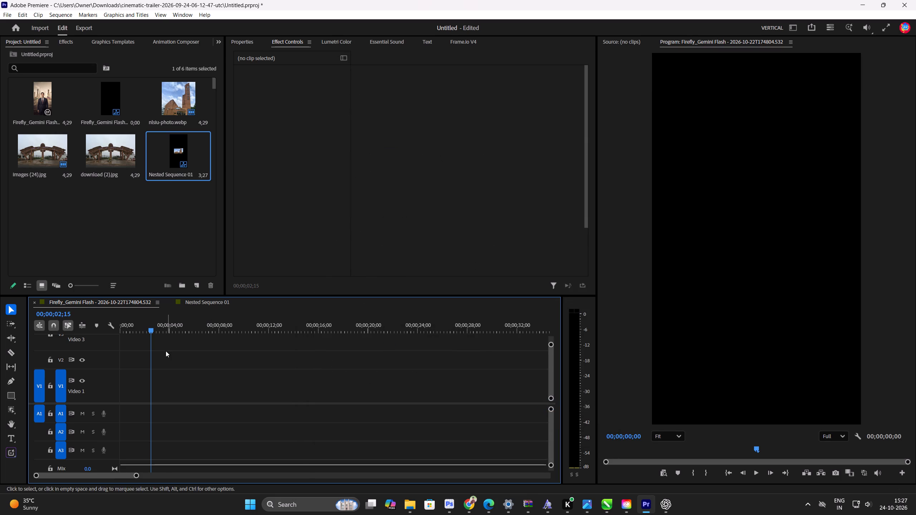
Delete all media items and sequences from the project.
left_click_drag(170, 328, 0, 328)
scroll(268, 396, "down", 4, "alt")
left_click_drag(172, 233, 89, 128)
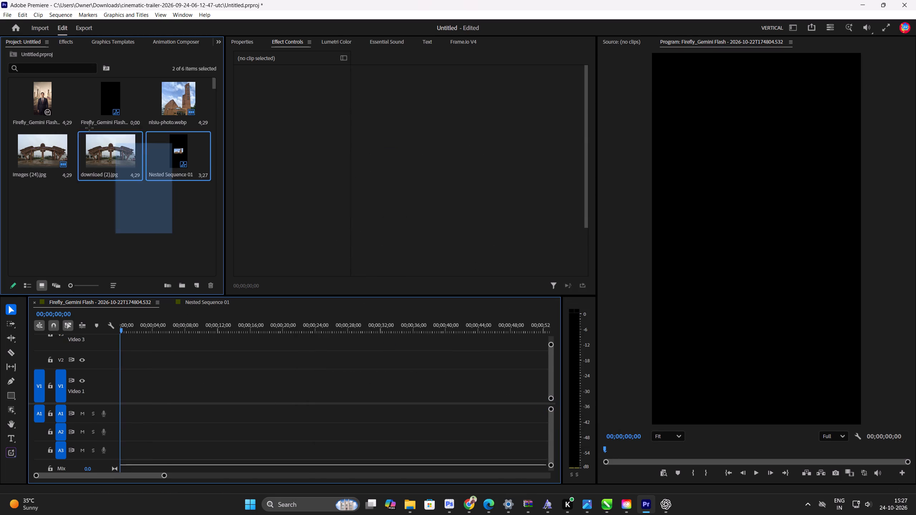
left_click_drag(89, 128, 25, 102)
key("Delete")
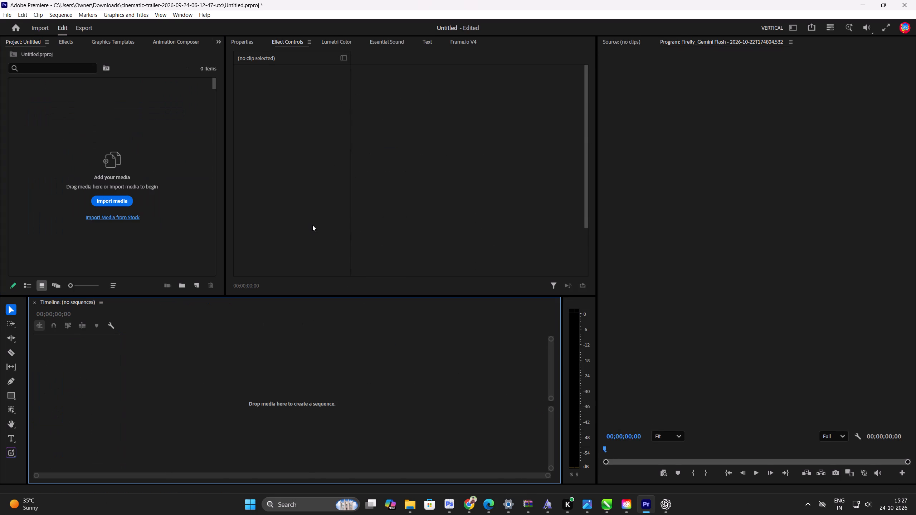
Import Firefly_Gemini Flash - 2026-10-23T150108.513.png from Downloads, create a new sequence from it, and briefly play it.
key("ctrl+i")
scroll(318, 238, "down", 4)
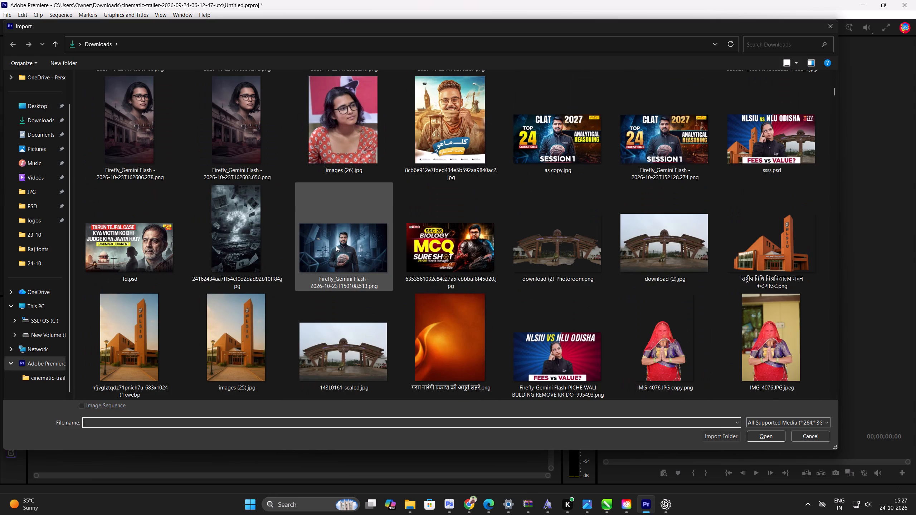
double_click(340, 246)
left_click_drag(49, 107, 143, 401)
key("space")
key("space")
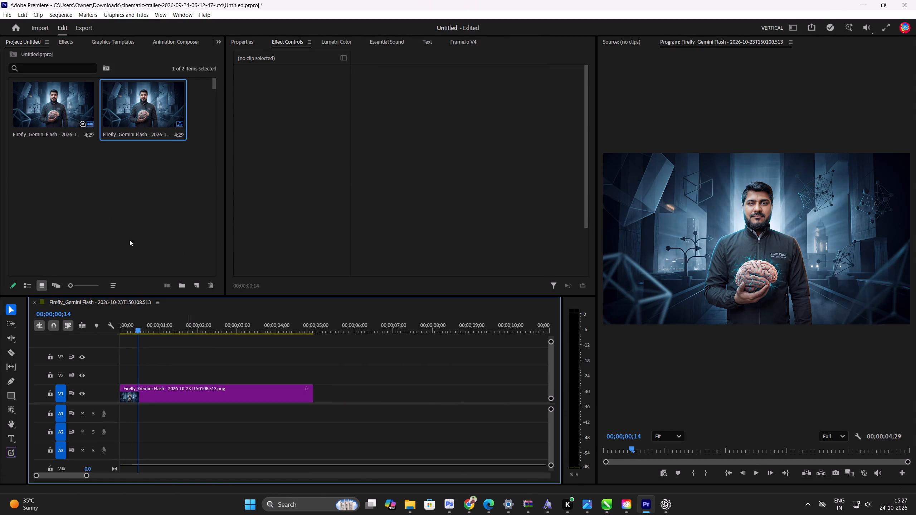
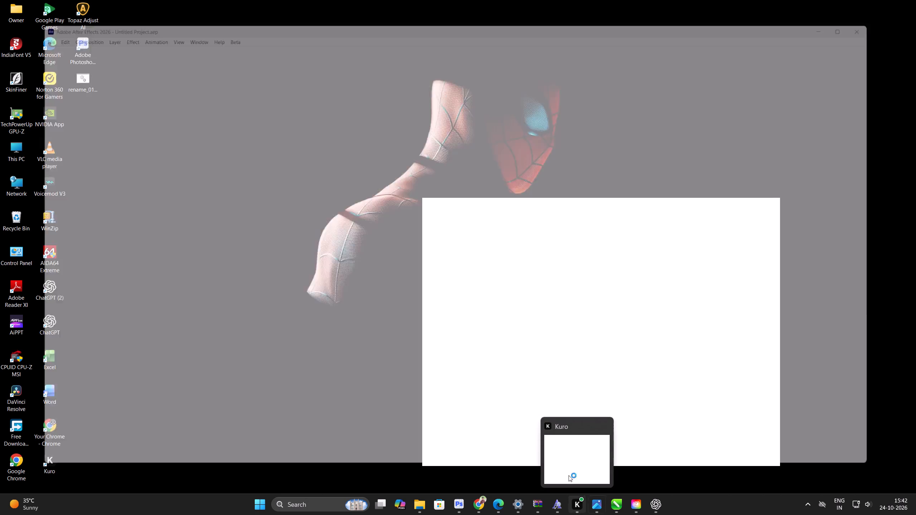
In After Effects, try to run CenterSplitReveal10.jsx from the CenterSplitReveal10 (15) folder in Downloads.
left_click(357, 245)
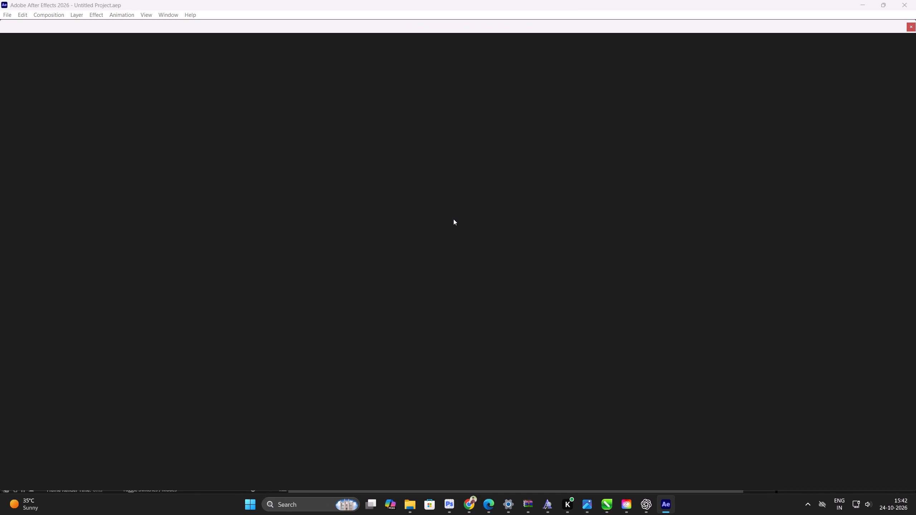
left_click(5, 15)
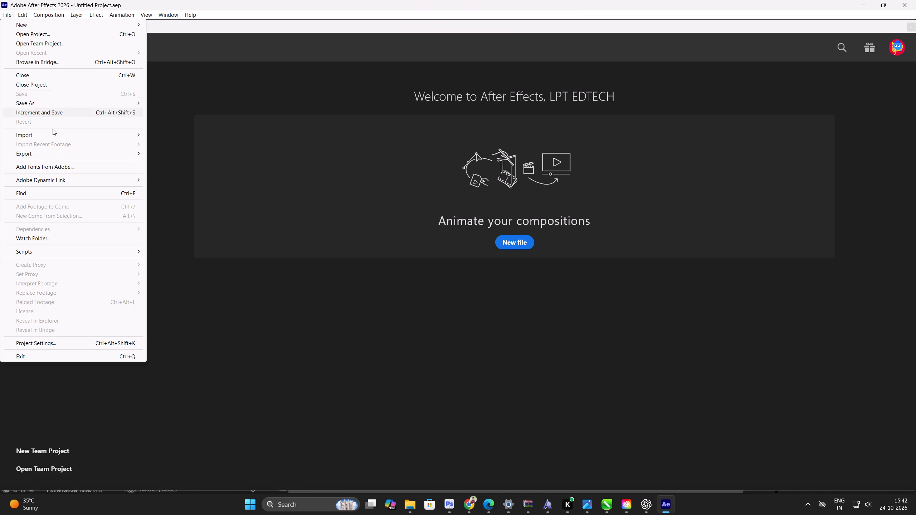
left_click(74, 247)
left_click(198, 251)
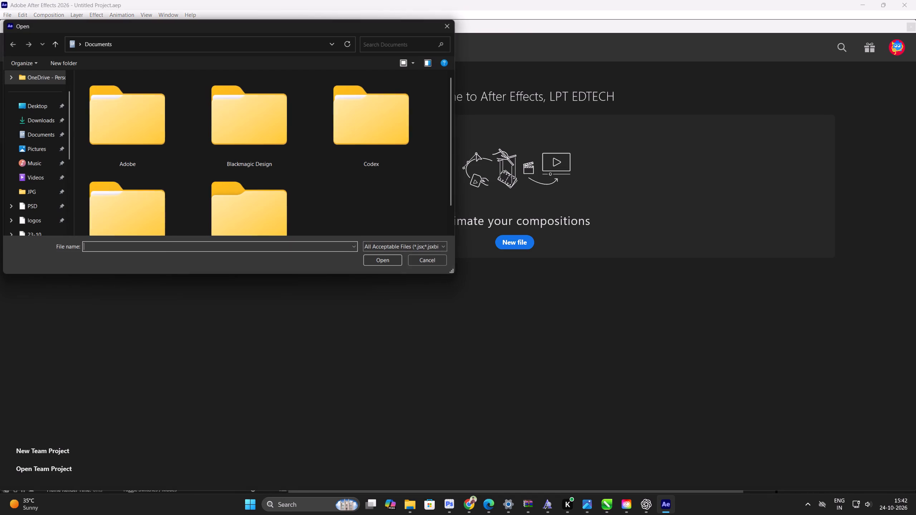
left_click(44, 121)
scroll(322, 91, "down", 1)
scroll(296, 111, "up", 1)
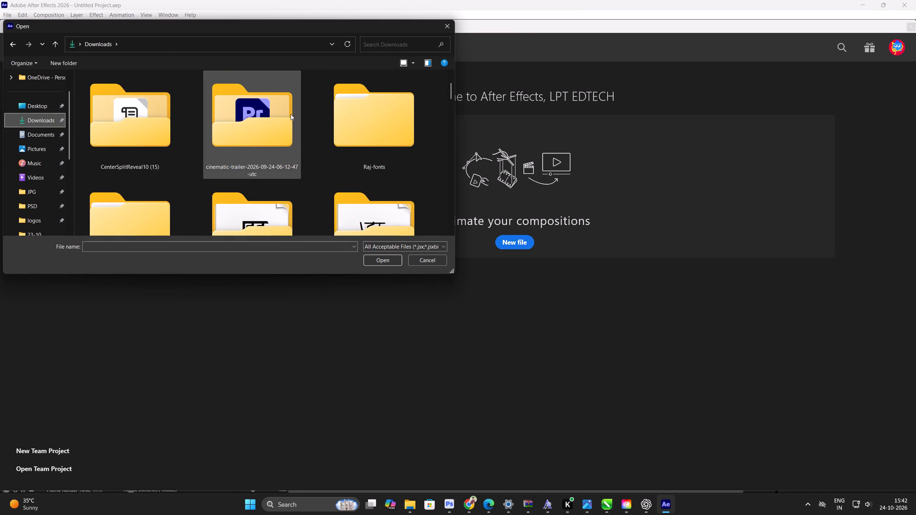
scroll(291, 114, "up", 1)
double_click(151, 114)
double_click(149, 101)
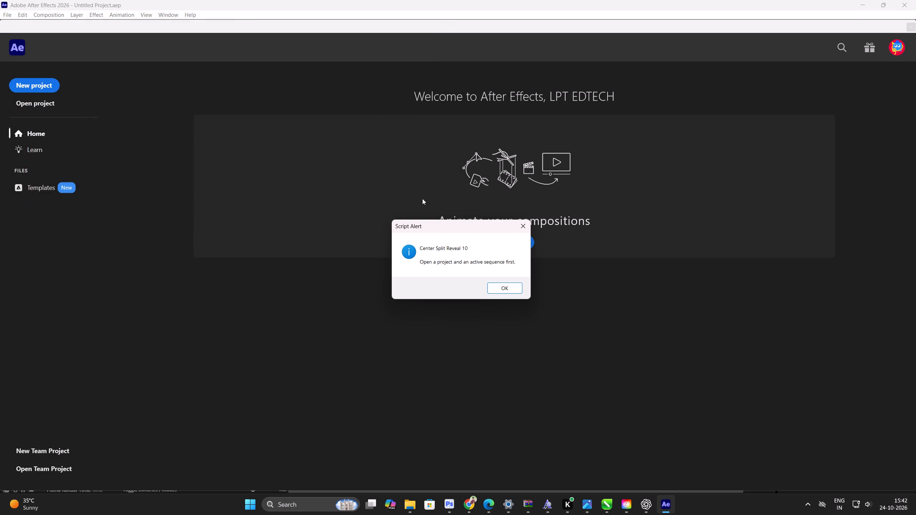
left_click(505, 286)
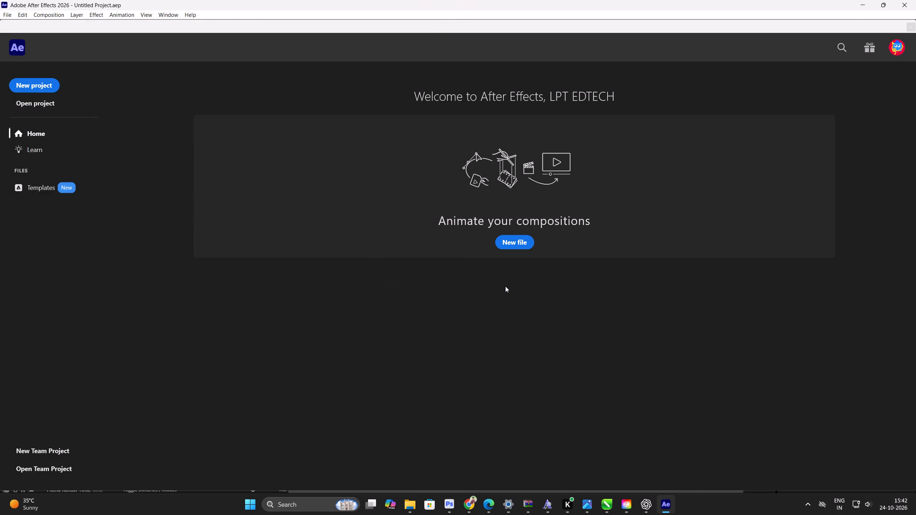
Create a new empty project from the home screen.
scroll(493, 246, "down", 4)
left_click(33, 91)
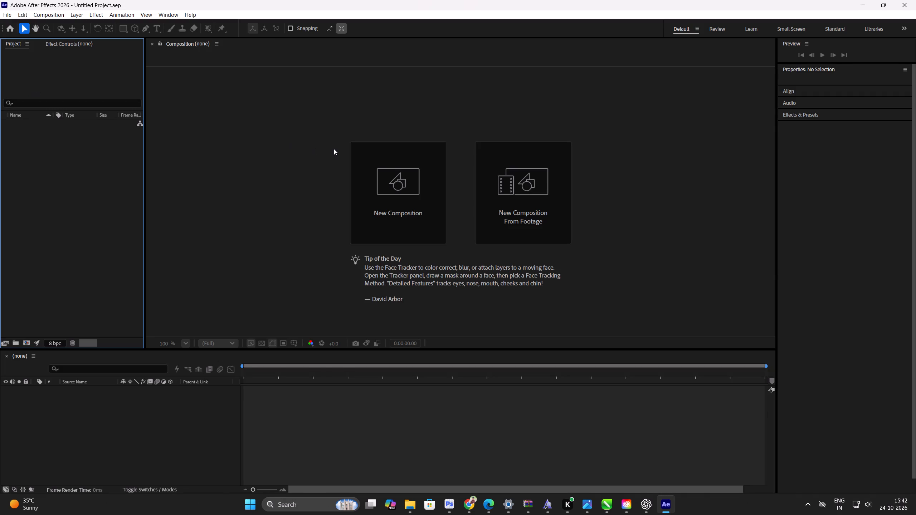
left_click_drag(279, 371, 336, 376)
left_click_drag(326, 377, 262, 374)
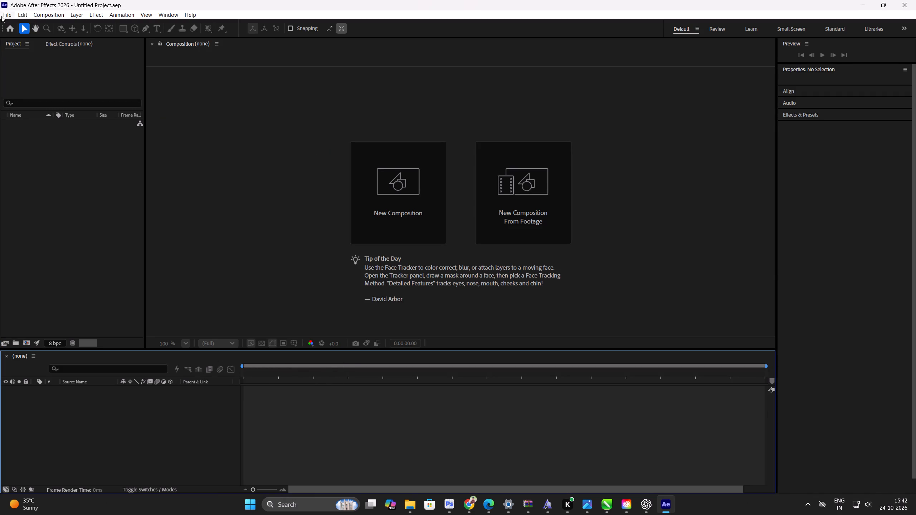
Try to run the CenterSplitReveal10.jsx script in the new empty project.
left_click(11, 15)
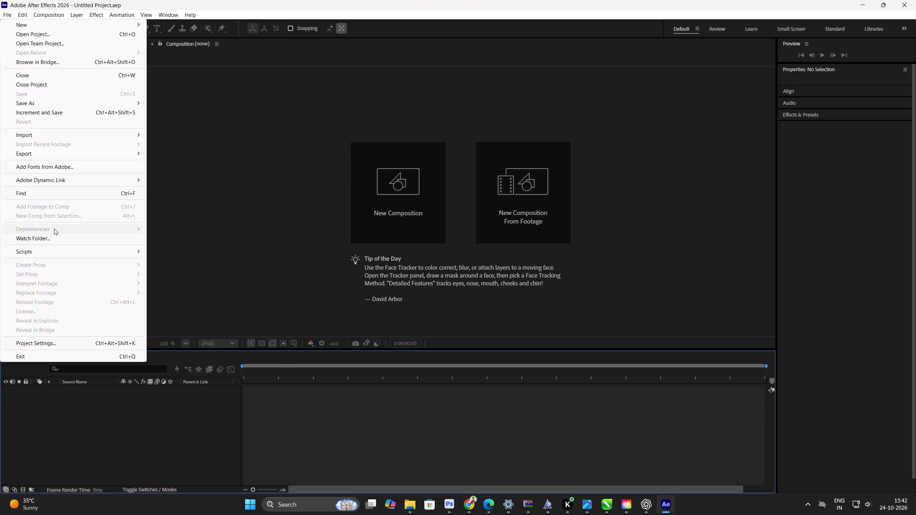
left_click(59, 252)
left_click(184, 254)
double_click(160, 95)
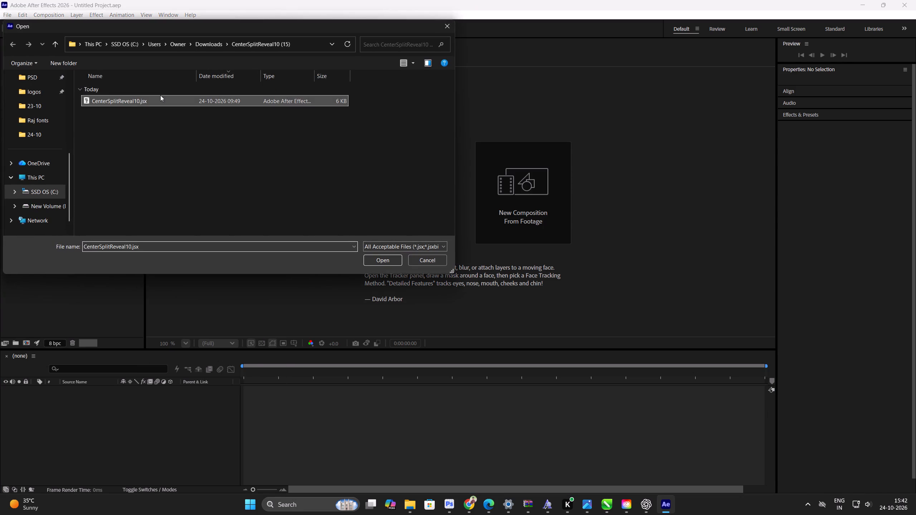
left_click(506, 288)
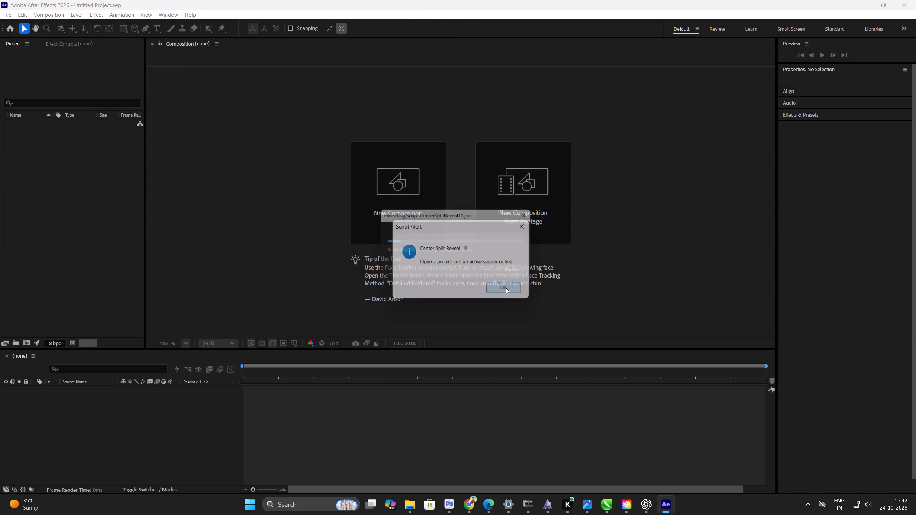
Create a new 1920 x 1080 composition at 29.97 fps with a 30-second duration.
left_click(399, 181)
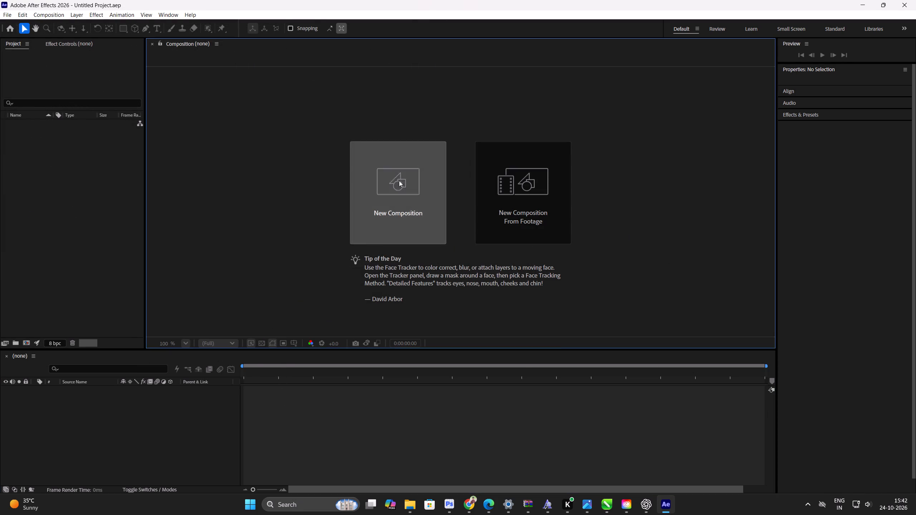
left_click(543, 358)
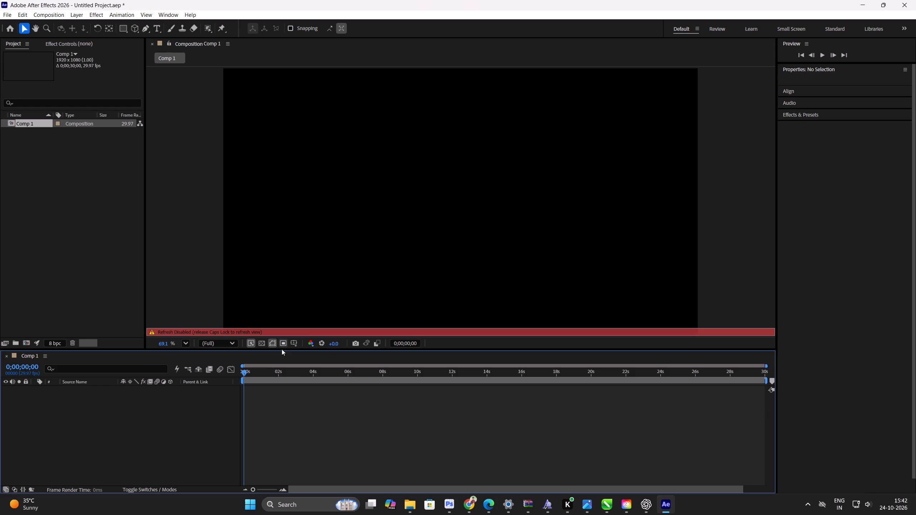
left_click_drag(253, 374, 155, 371)
Import Firefly_Gemini Flash - 2026-10-08T151712.972.psd from Downloads as footage with merged layers.
key("ctrl+i")
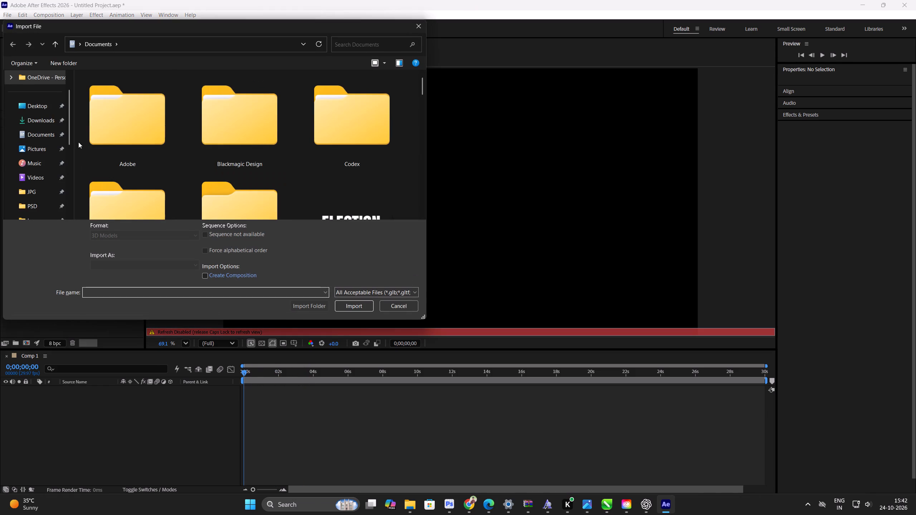
left_click(35, 126)
scroll(196, 116, "down", 2)
scroll(196, 116, "up", 3)
scroll(196, 116, "down", 3)
scroll(196, 116, "up", 2)
scroll(196, 116, "down", 4)
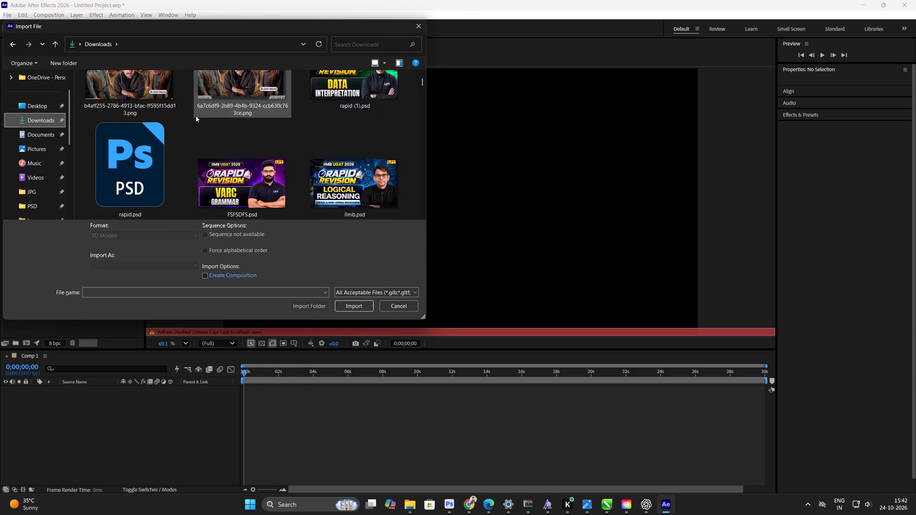
scroll(196, 116, "down", 14)
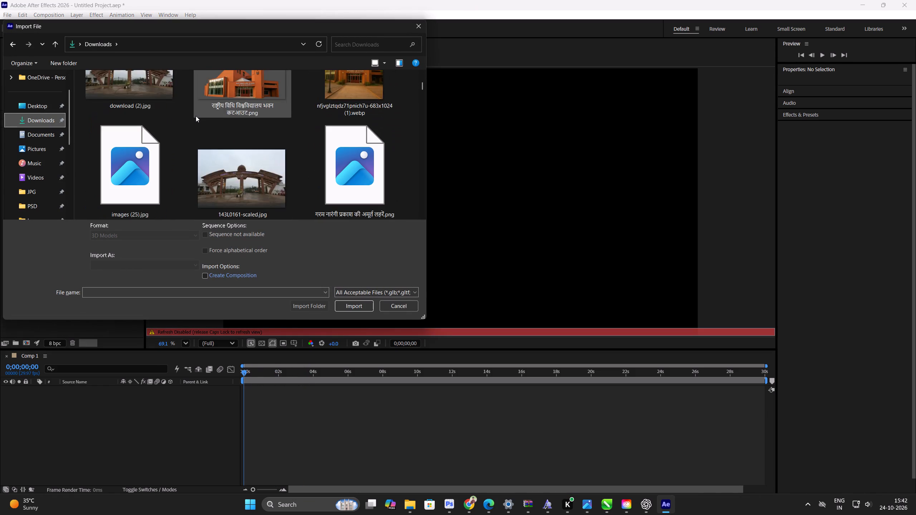
scroll(196, 116, "down", 5)
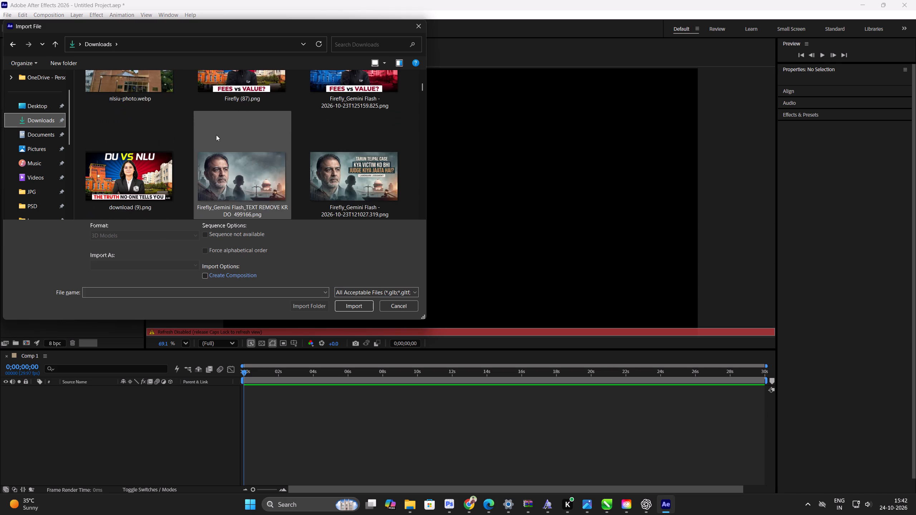
scroll(216, 135, "down", 6)
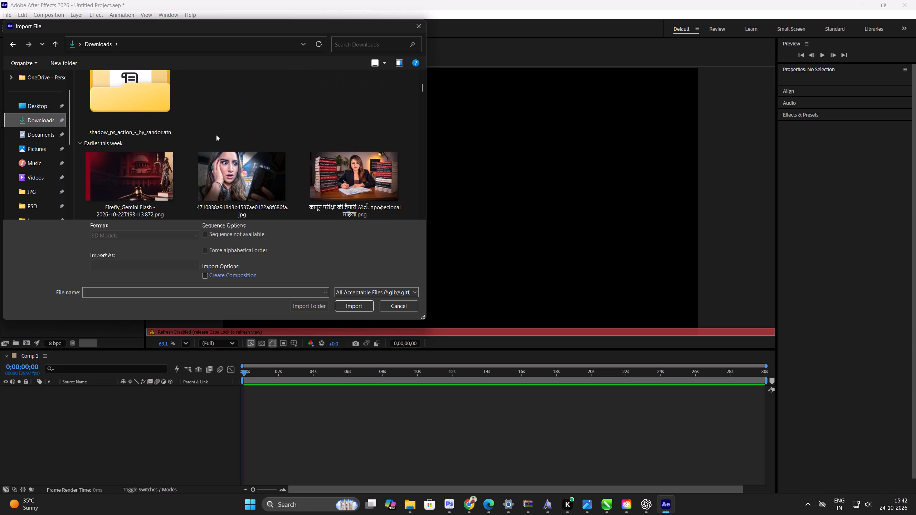
scroll(216, 135, "down", 8)
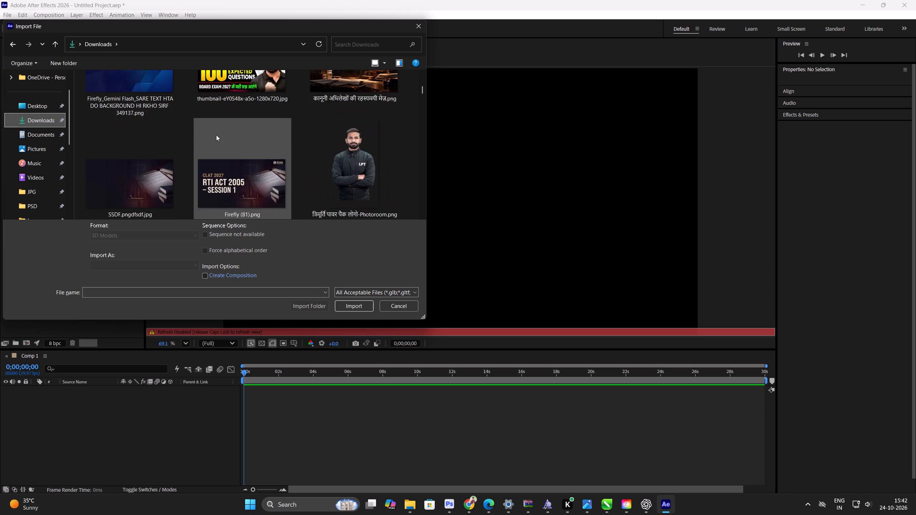
scroll(216, 135, "down", 6)
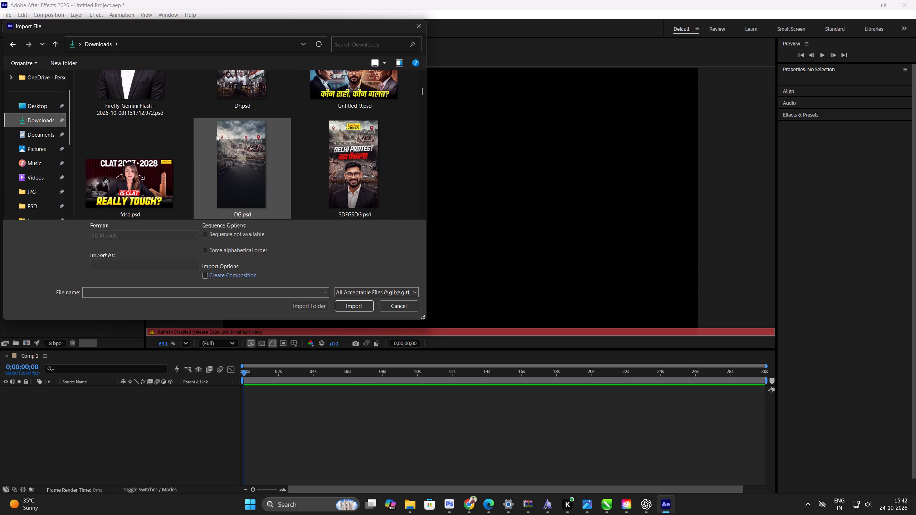
scroll(216, 135, "up", 1)
double_click(109, 116)
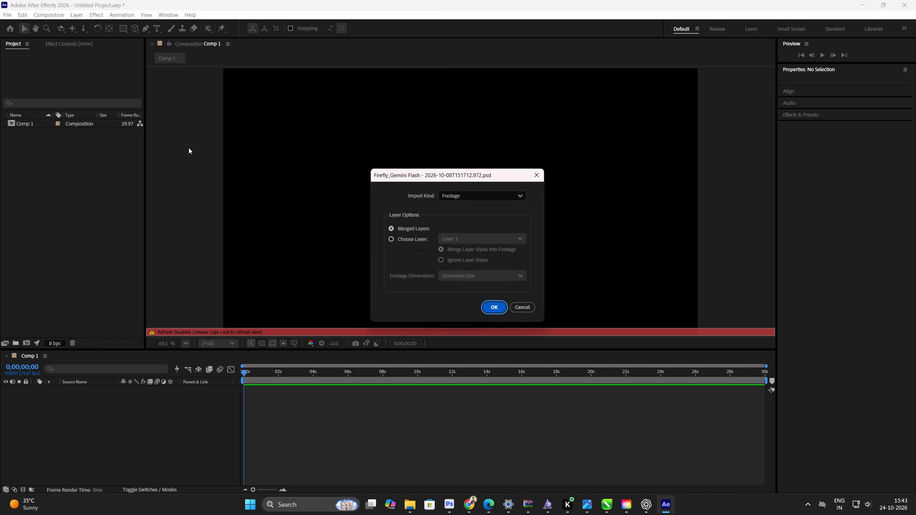
left_click(494, 309)
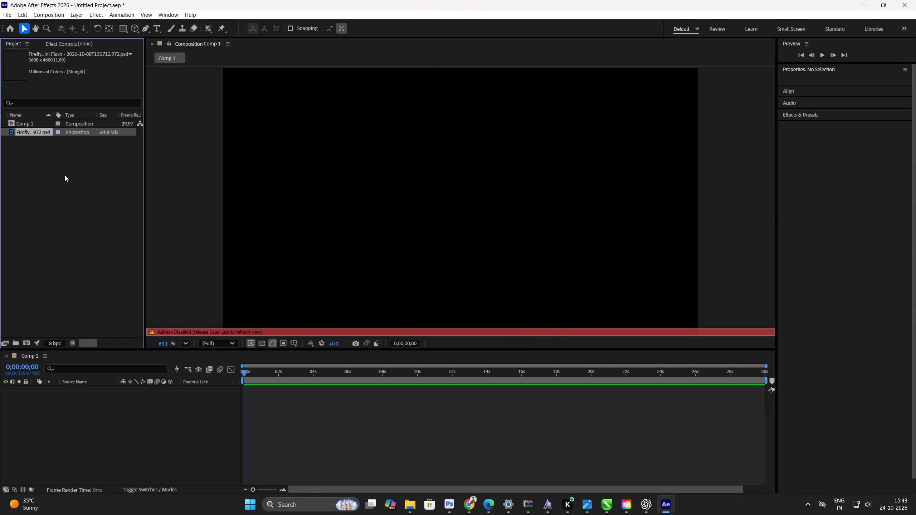
Place the imported PSD on the composition's timeline and slide its layer back to cover the start.
left_click_drag(77, 132, 294, 412)
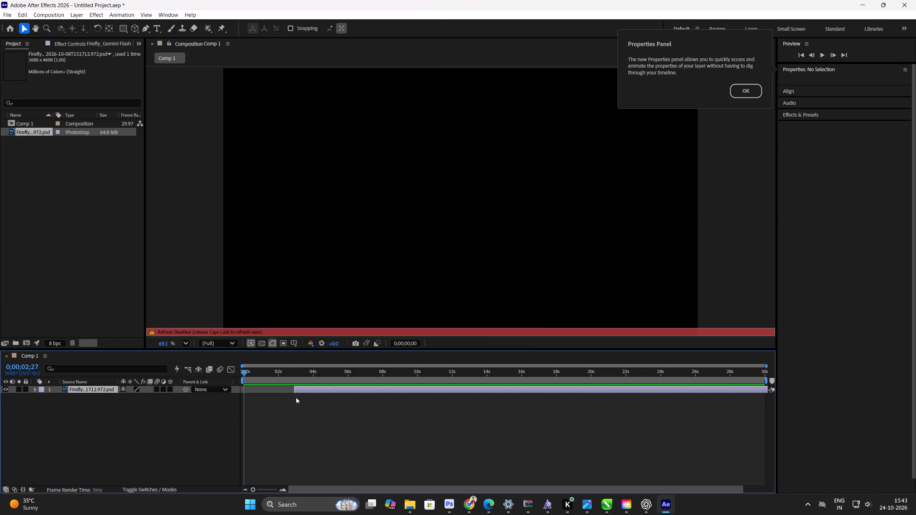
left_click_drag(321, 391, 258, 393)
key("space")
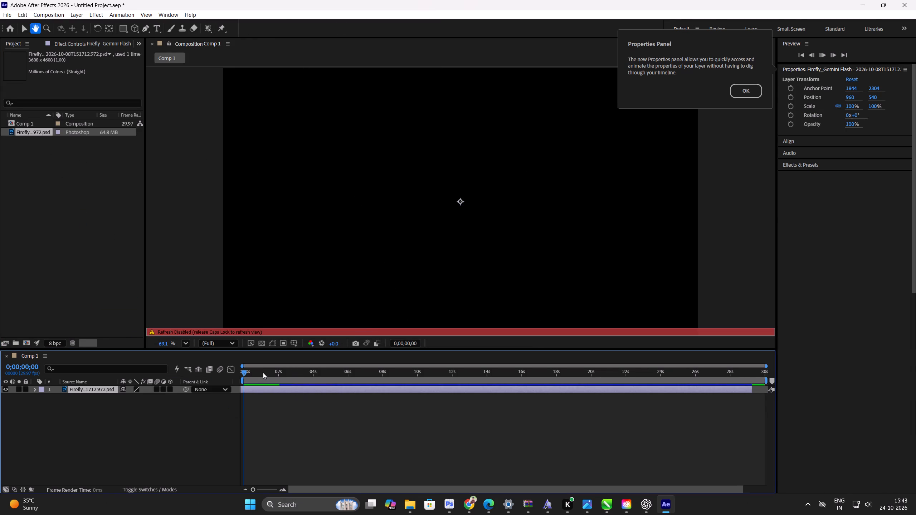
key("space")
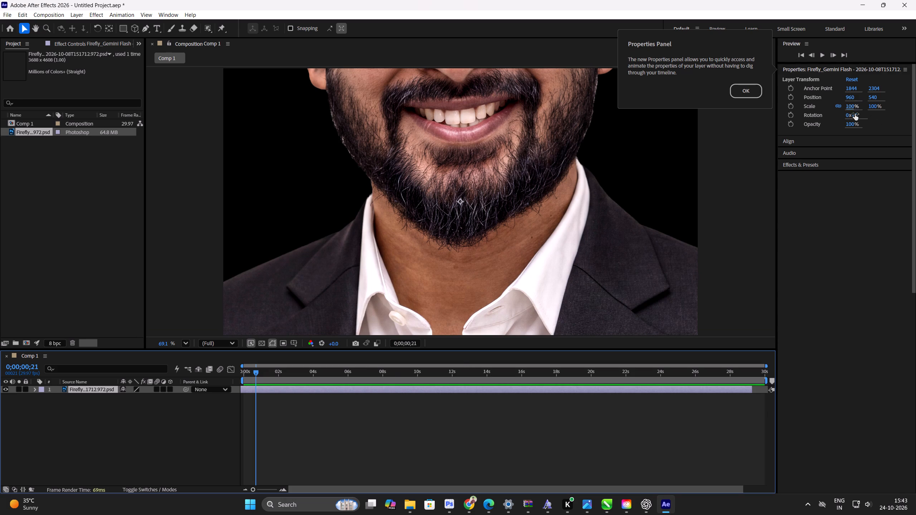
Scale the portrait layer to 17% so the whole man fits in the frame.
left_click_drag(854, 105, 755, 119)
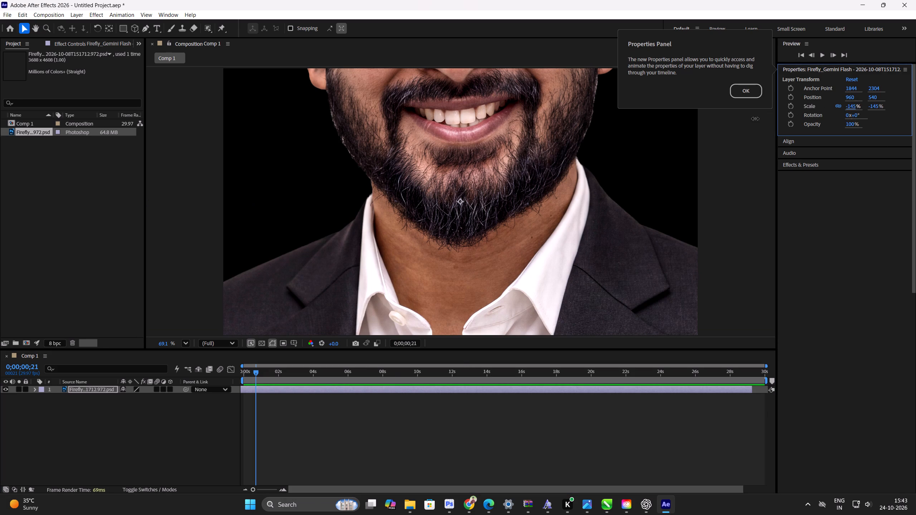
left_click_drag(755, 119, 821, 123)
left_click_drag(821, 123, 825, 125)
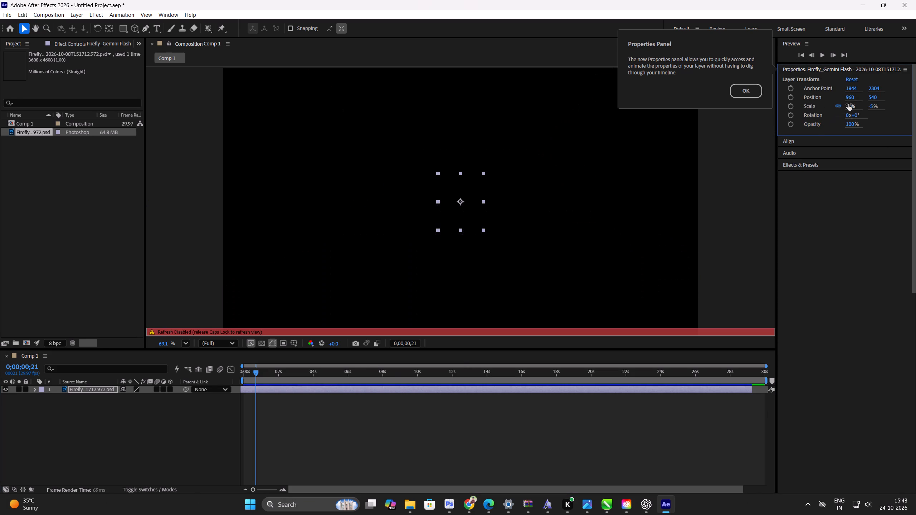
left_click_drag(849, 104, 865, 111)
left_click_drag(865, 111, 871, 115)
key("space")
key("space")
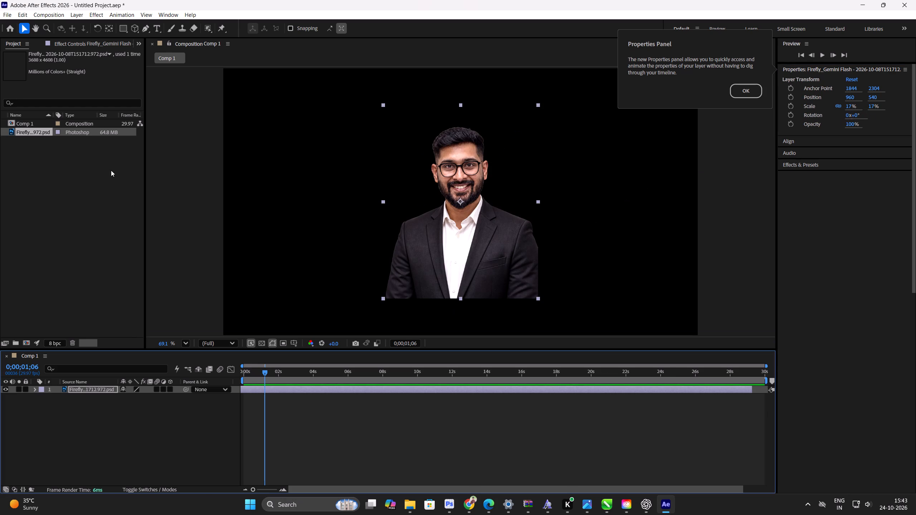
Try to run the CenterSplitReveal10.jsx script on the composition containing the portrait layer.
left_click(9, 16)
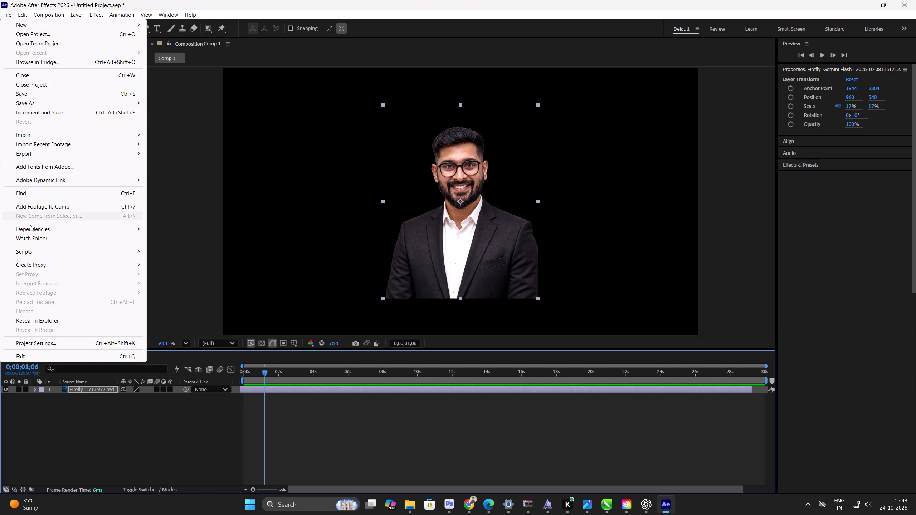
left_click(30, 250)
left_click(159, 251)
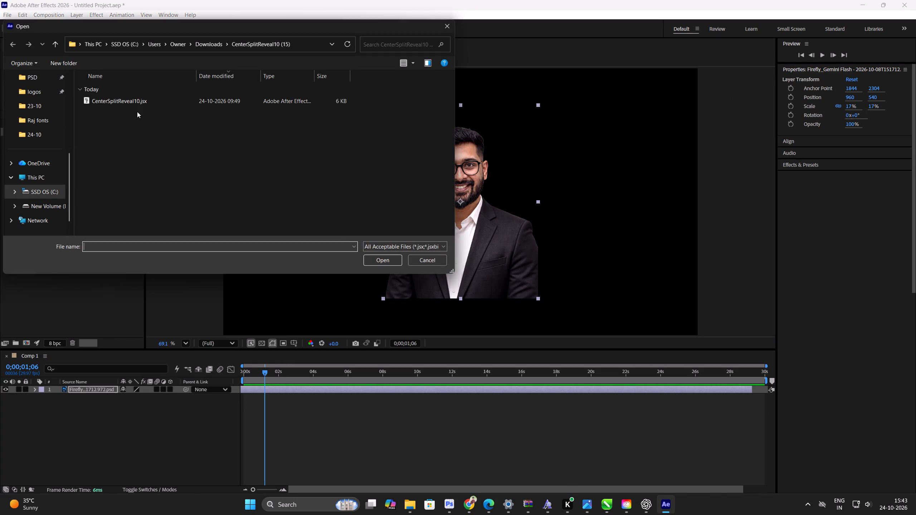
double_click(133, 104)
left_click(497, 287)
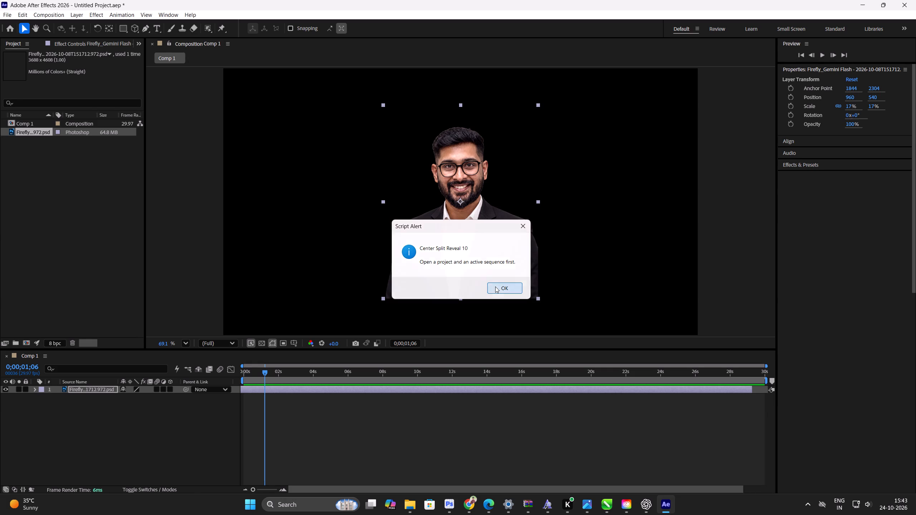
Open the portrait layer from the timeline in its own Layer viewer.
left_click(330, 390)
left_click(330, 390)
double_click(327, 390)
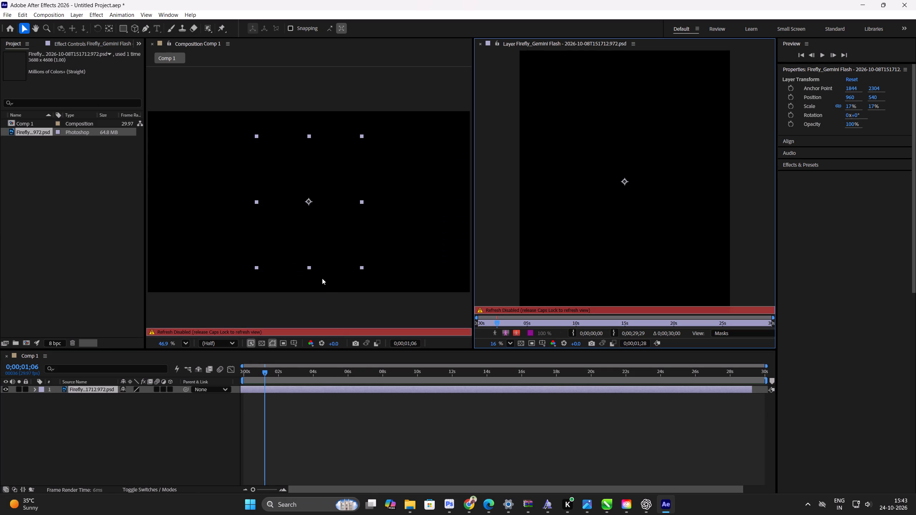
scroll(259, 359, "down", 2, "alt")
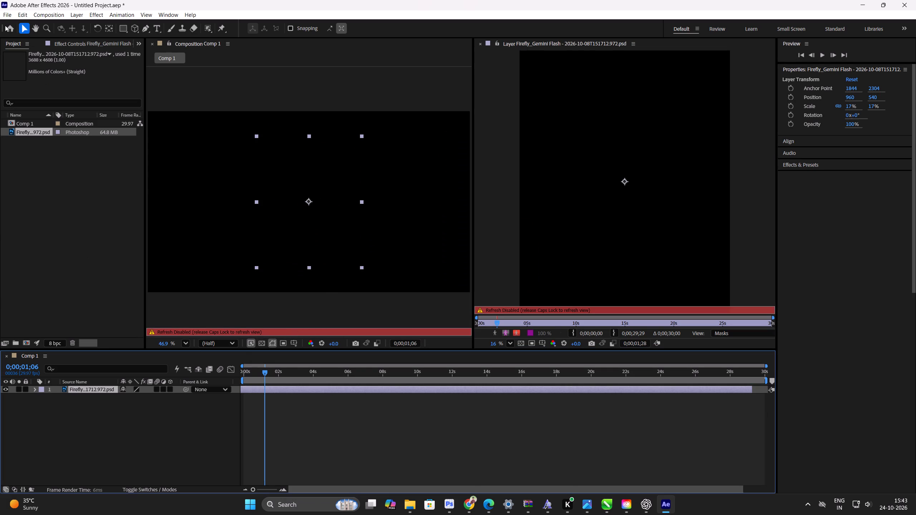
Install CenterSplitReveal10.jsx as a script file from the CenterSplitReveal10 (15) folder.
left_click(8, 14)
left_click(42, 251)
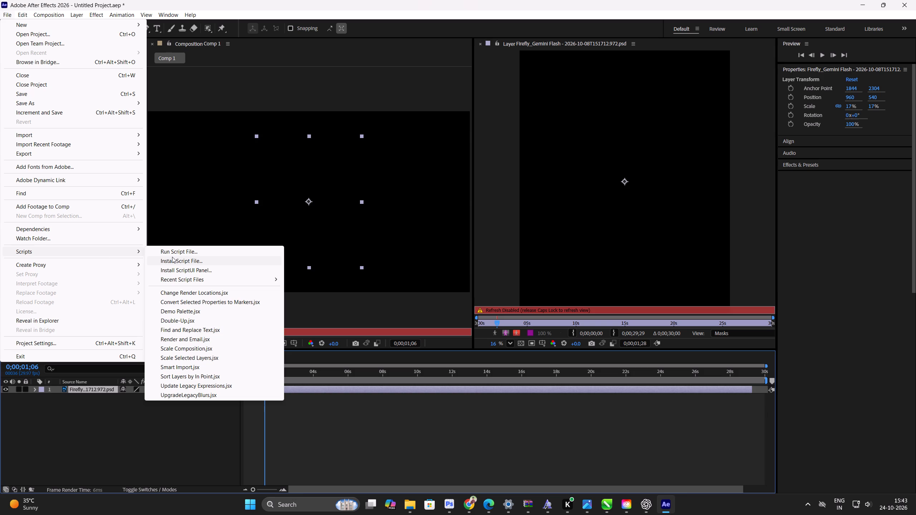
left_click(184, 259)
double_click(120, 95)
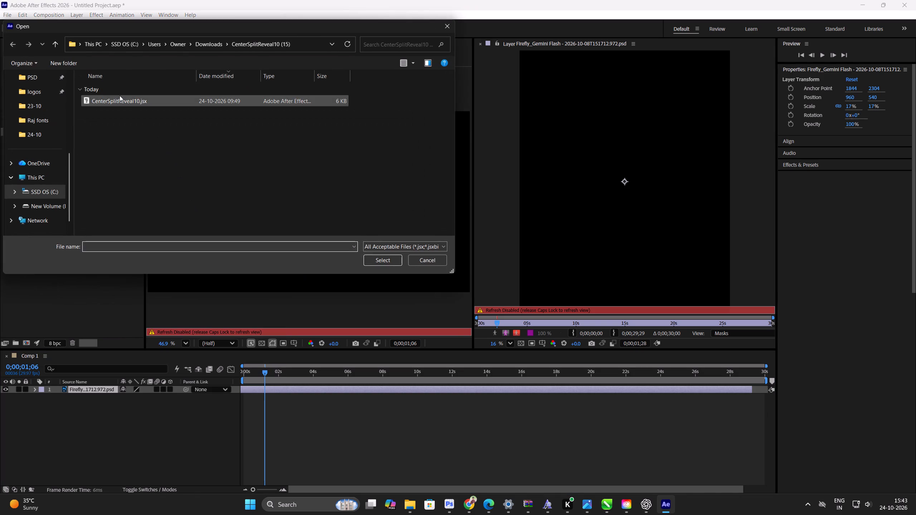
left_click(506, 284)
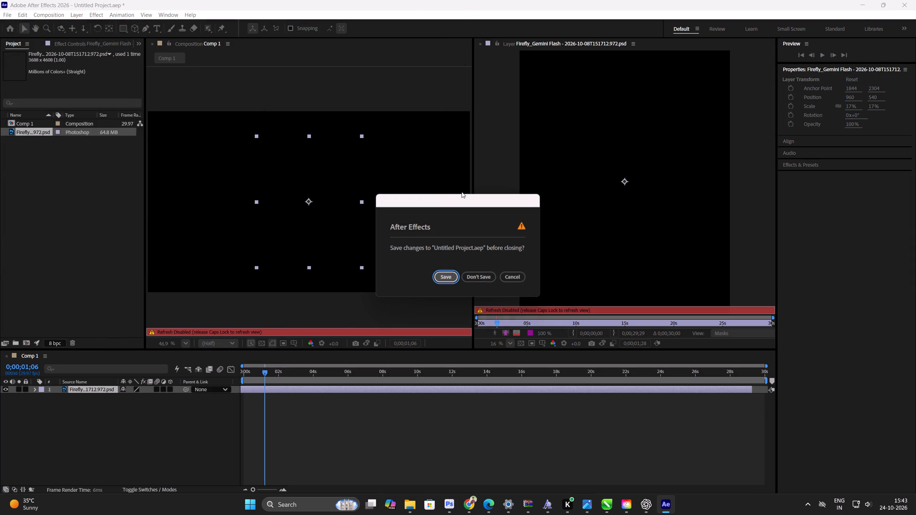
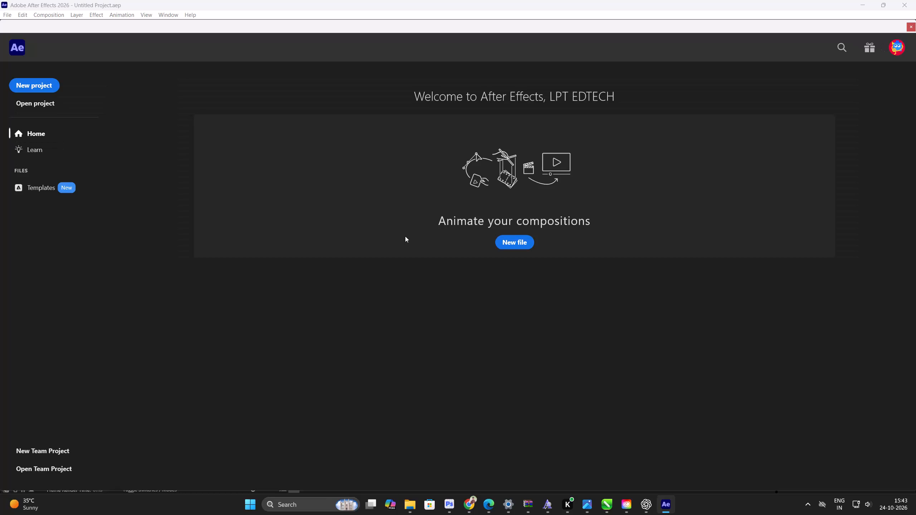
Start a new project and create composition Comp 1 at 1920x1080, 29.97 fps, with a 30-second duration.
left_click(33, 90)
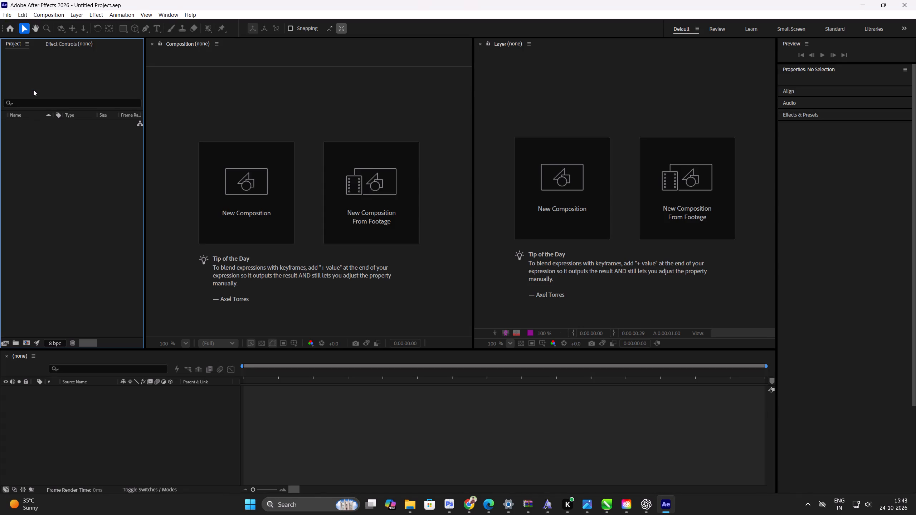
left_click_drag(352, 364, 515, 379)
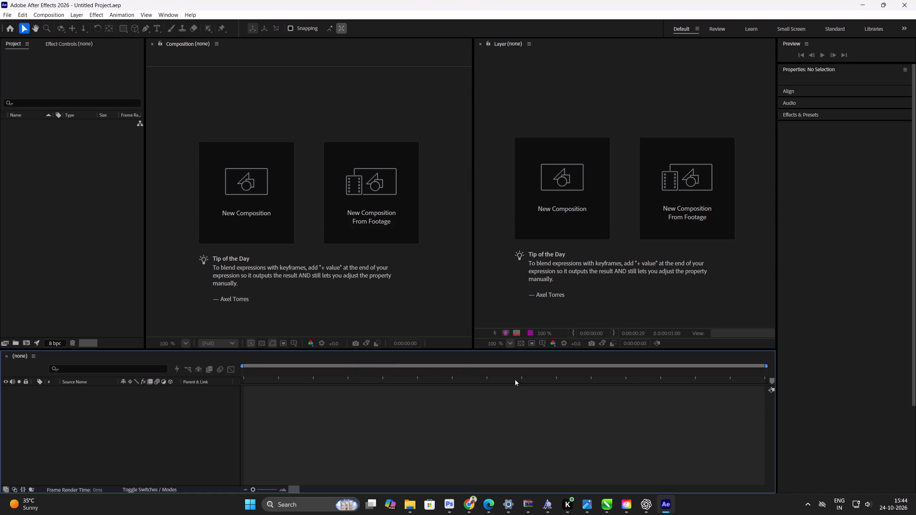
left_click_drag(515, 379, 518, 381)
left_click_drag(445, 366, 527, 373)
left_click_drag(454, 370, 205, 367)
left_click(237, 197)
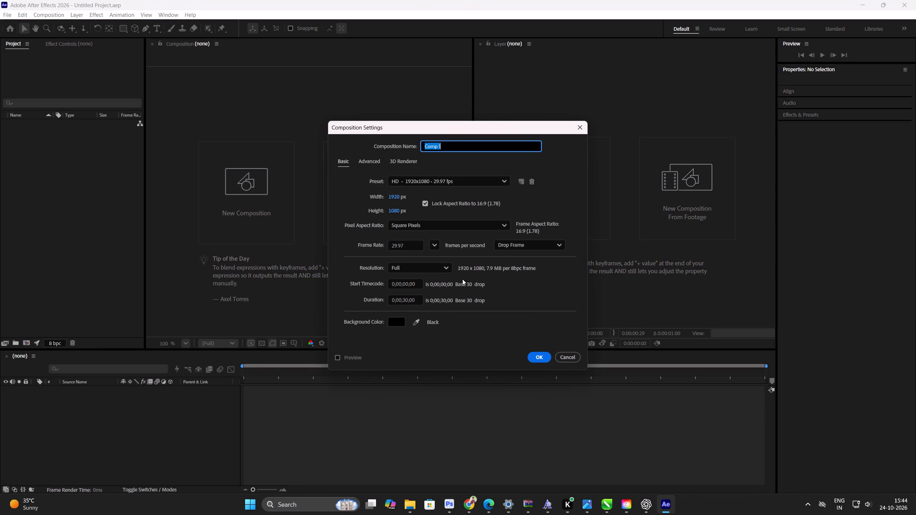
left_click_drag(544, 358, 544, 362)
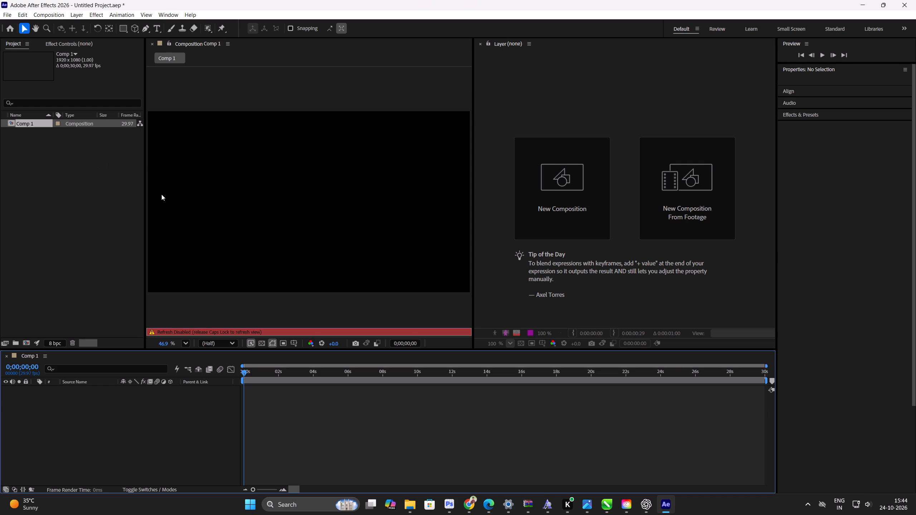
Import the istockphoto sky-and-grass JPG from the Downloads folder and add it to the start of Comp 1's timeline.
key("ctrl+i")
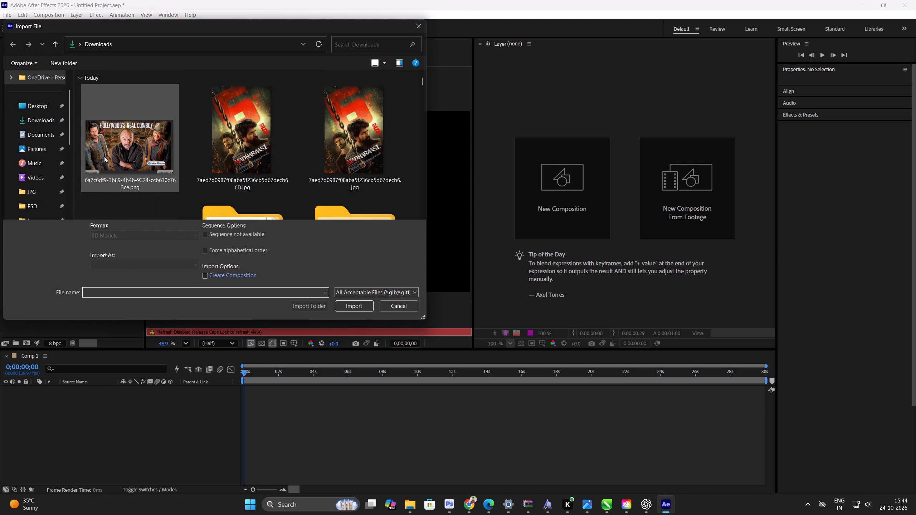
left_click(32, 123)
double_click(150, 152)
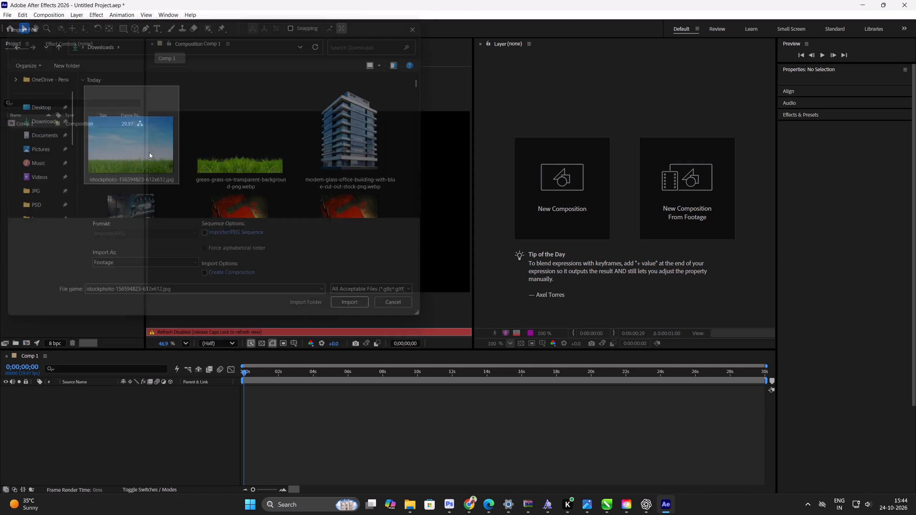
left_click_drag(86, 132, 251, 403)
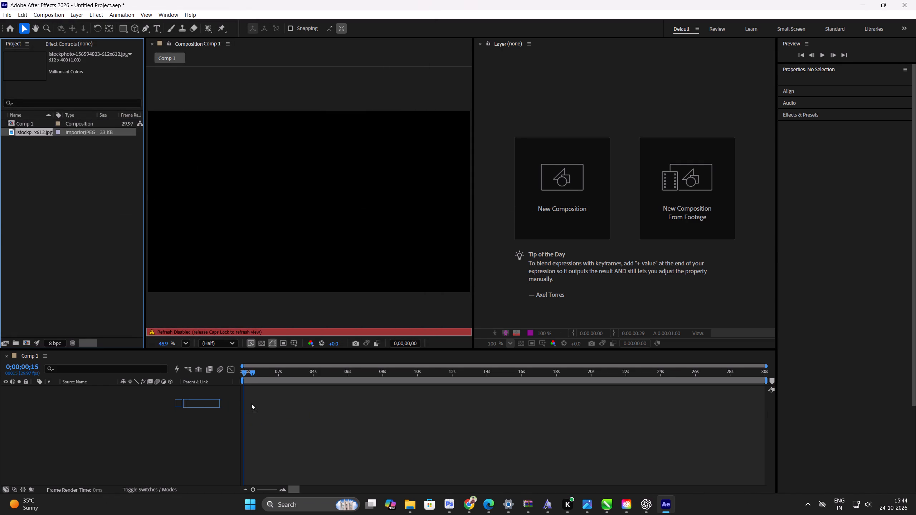
left_click_drag(251, 403, 244, 390)
left_click(265, 393)
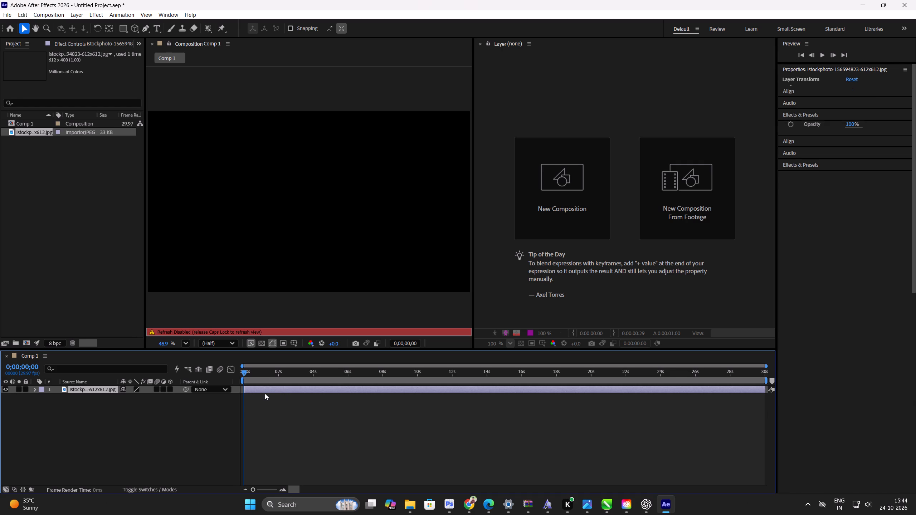
Scrub and preview the opening seconds of Comp 1, returning the playhead to the start.
left_click_drag(256, 363, 264, 366)
left_click_drag(262, 370, 320, 372)
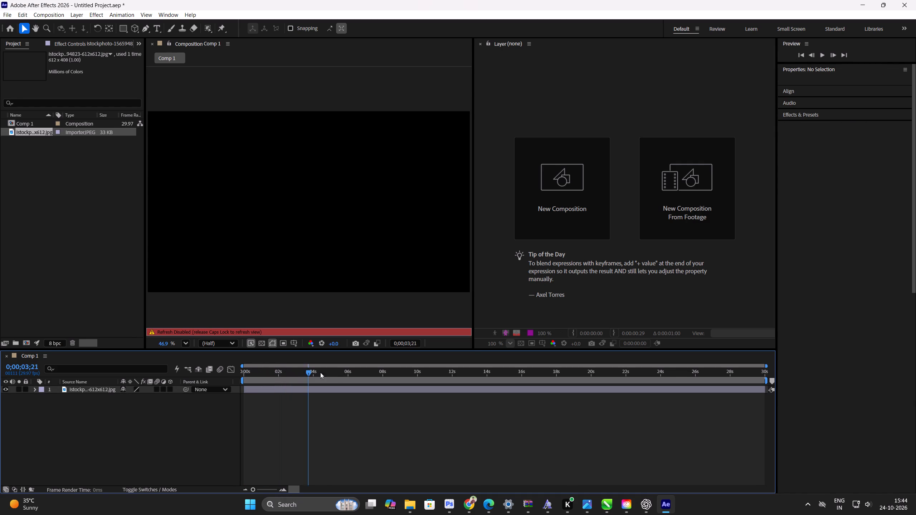
left_click_drag(320, 372, 237, 358)
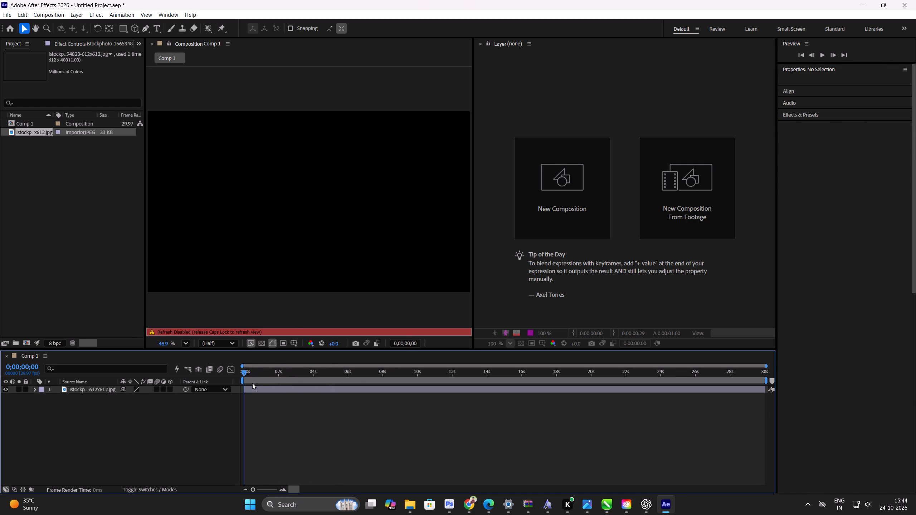
key("space")
key("space")
left_click_drag(249, 371, 244, 371)
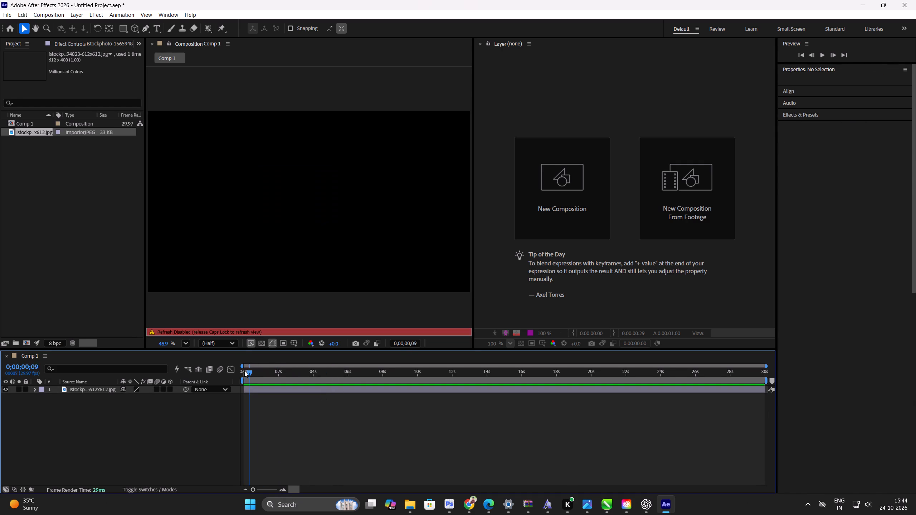
left_click_drag(244, 371, 207, 372)
Shift the sky-and-grass layer about 2.5 seconds earlier and scale it to 312% so it fills the frame.
left_click_drag(267, 387, 225, 387)
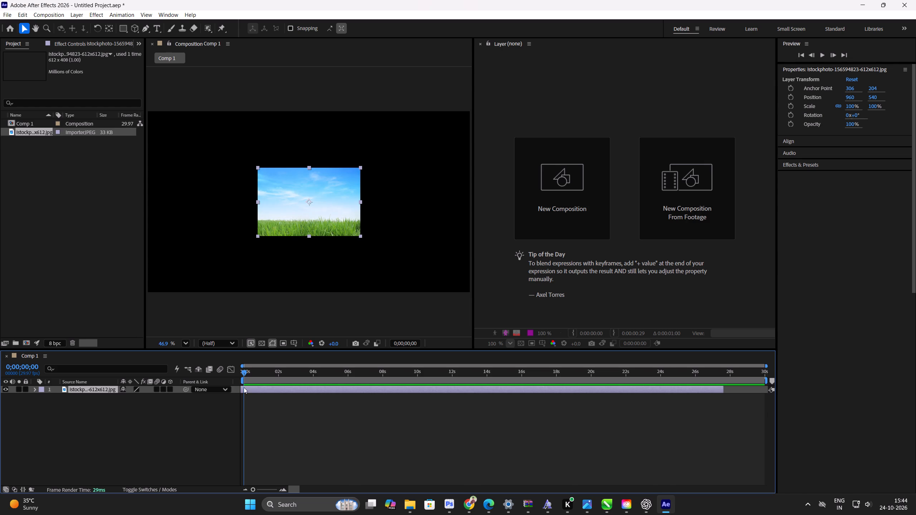
left_click(276, 369)
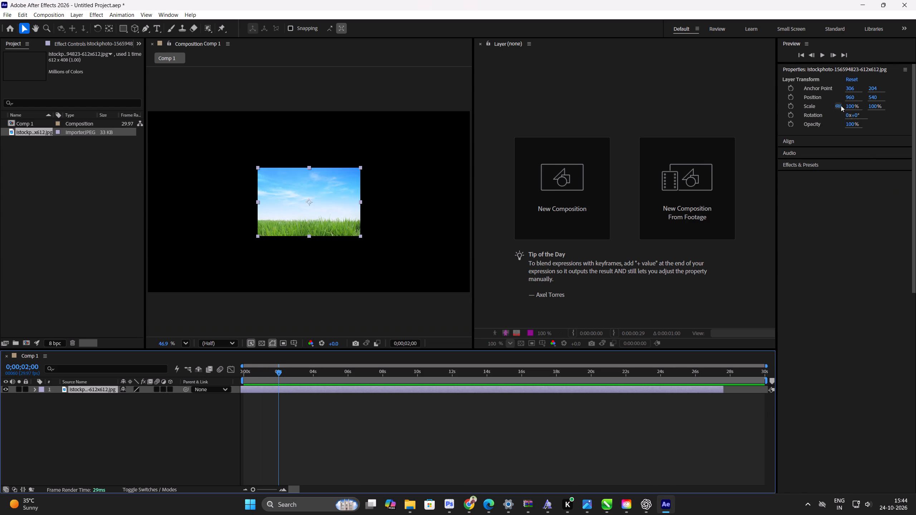
left_click_drag(849, 108, 915, 116)
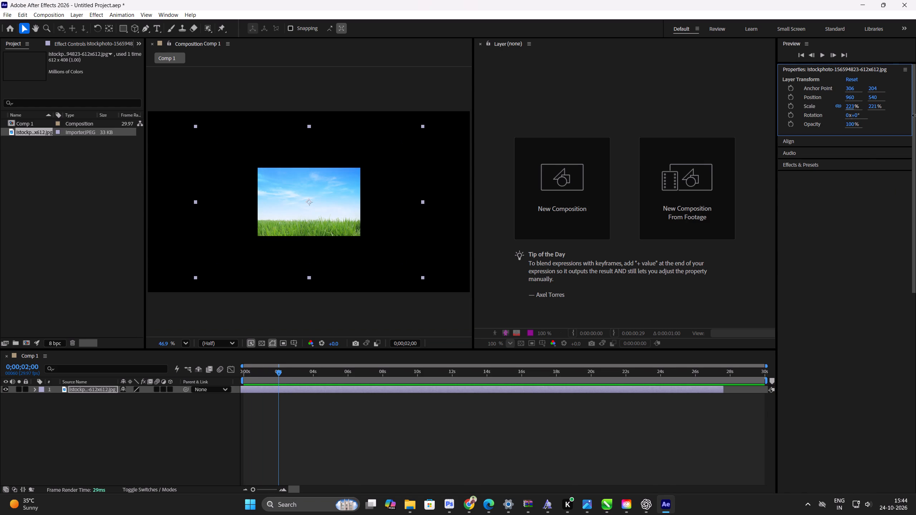
left_click_drag(915, 116, 897, 109)
left_click_drag(849, 106, 900, 115)
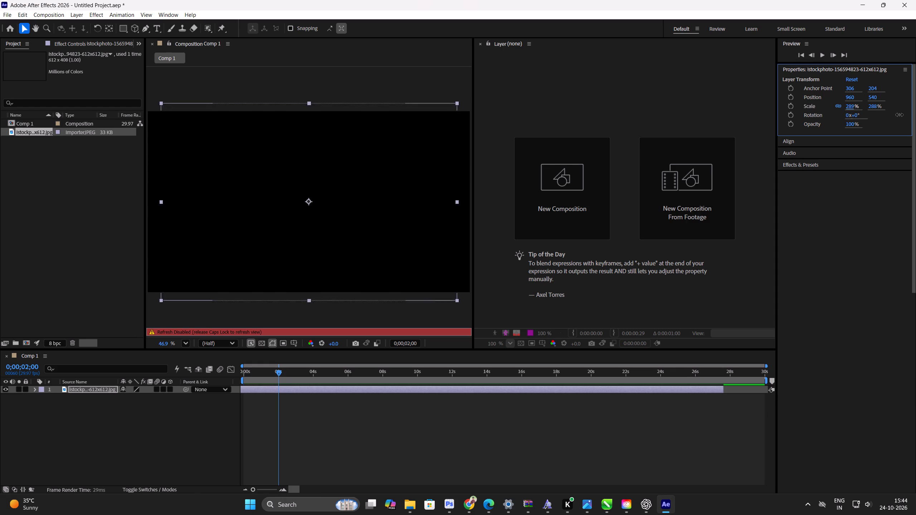
left_click_drag(900, 115, 915, 122)
key("space")
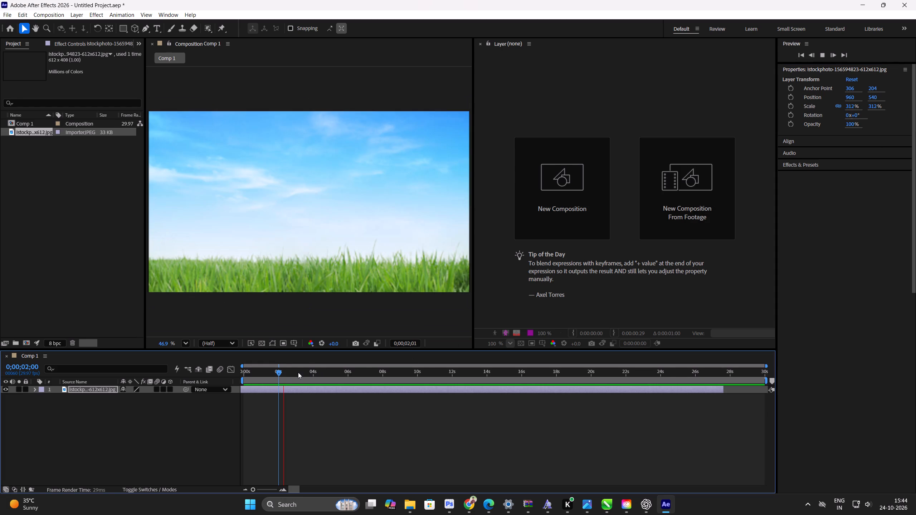
key("space")
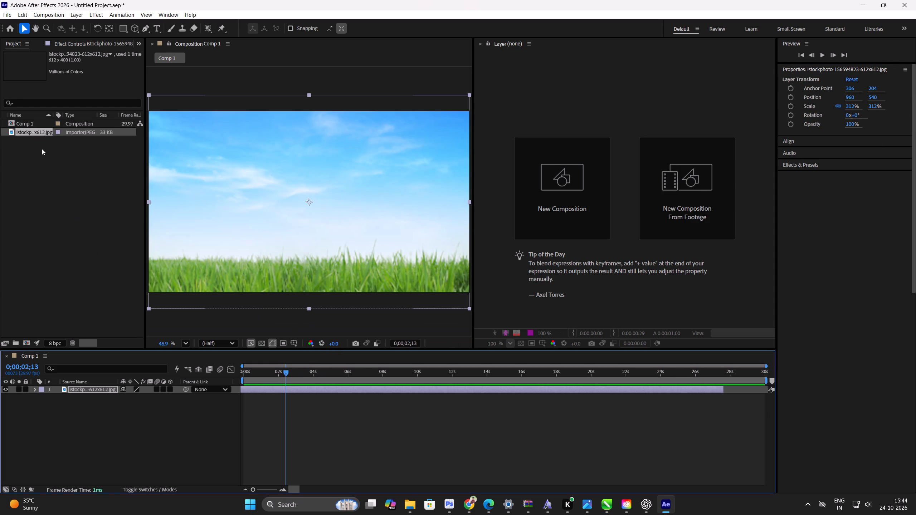
Import the modern glass office building cut-out image and add it to the timeline below the sky-and-grass layer.
key("ctrl+i")
scroll(262, 134, "down", 3)
scroll(262, 134, "up", 2)
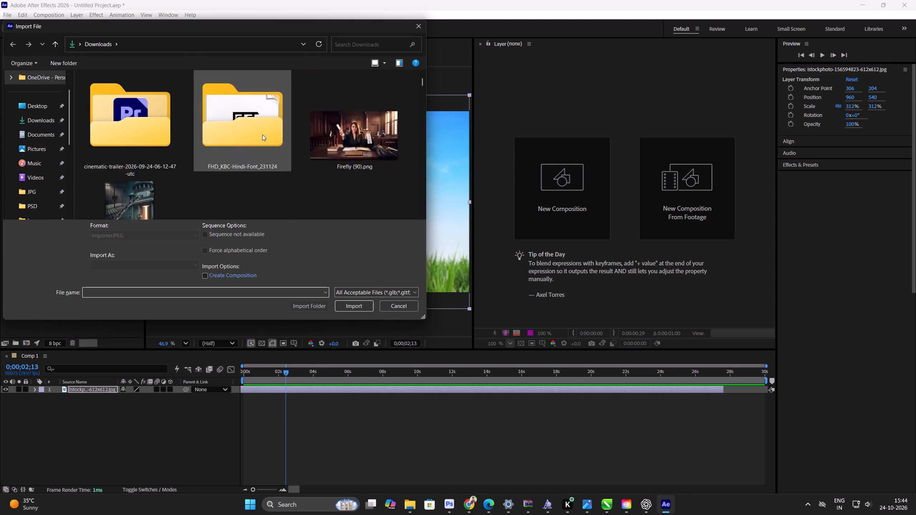
scroll(262, 134, "up", 9)
double_click(327, 126)
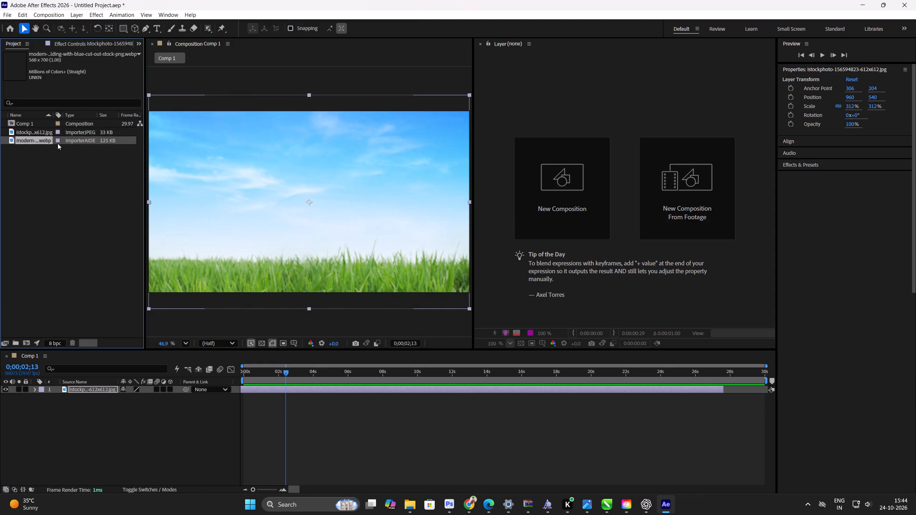
left_click_drag(44, 140, 269, 409)
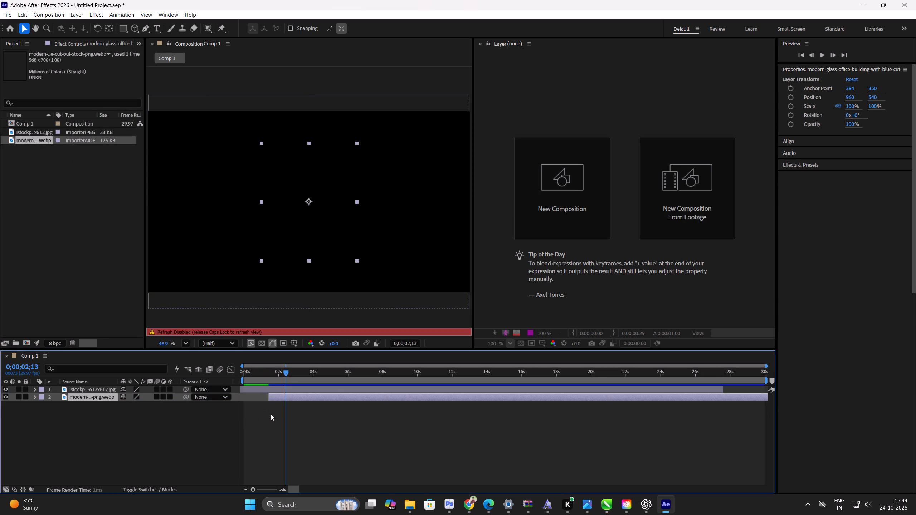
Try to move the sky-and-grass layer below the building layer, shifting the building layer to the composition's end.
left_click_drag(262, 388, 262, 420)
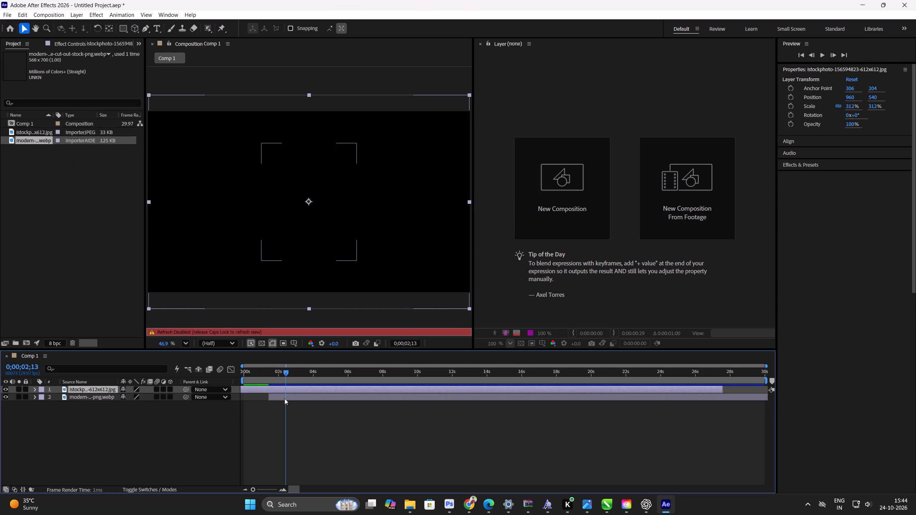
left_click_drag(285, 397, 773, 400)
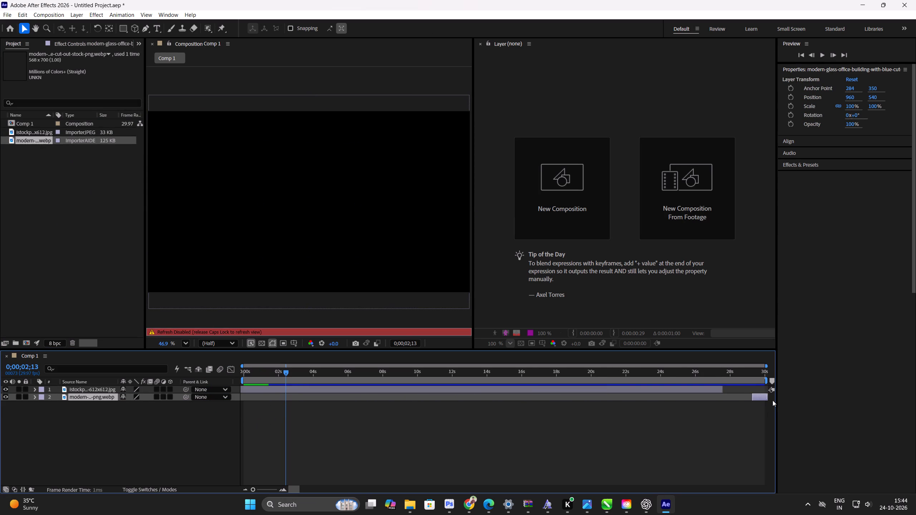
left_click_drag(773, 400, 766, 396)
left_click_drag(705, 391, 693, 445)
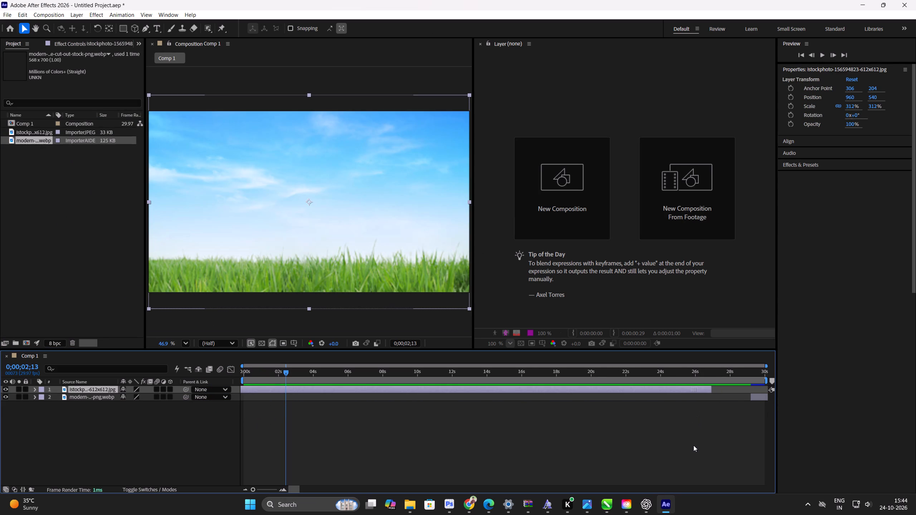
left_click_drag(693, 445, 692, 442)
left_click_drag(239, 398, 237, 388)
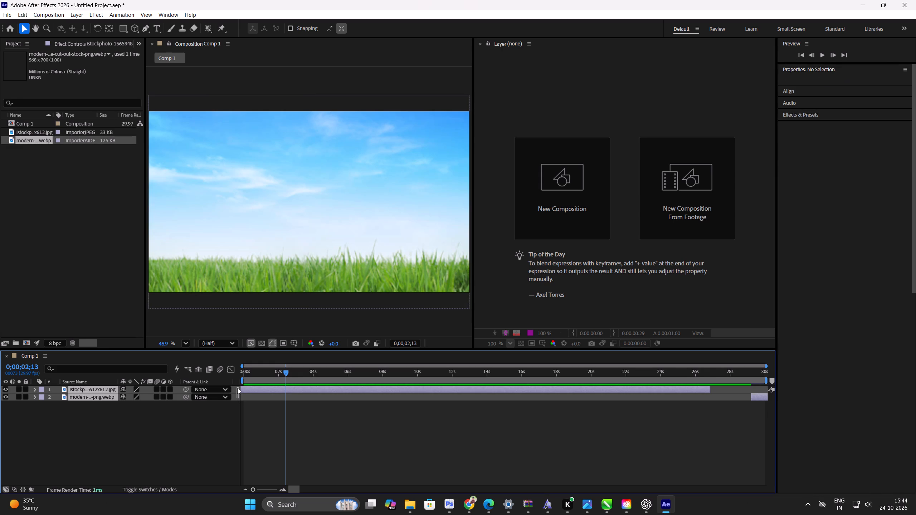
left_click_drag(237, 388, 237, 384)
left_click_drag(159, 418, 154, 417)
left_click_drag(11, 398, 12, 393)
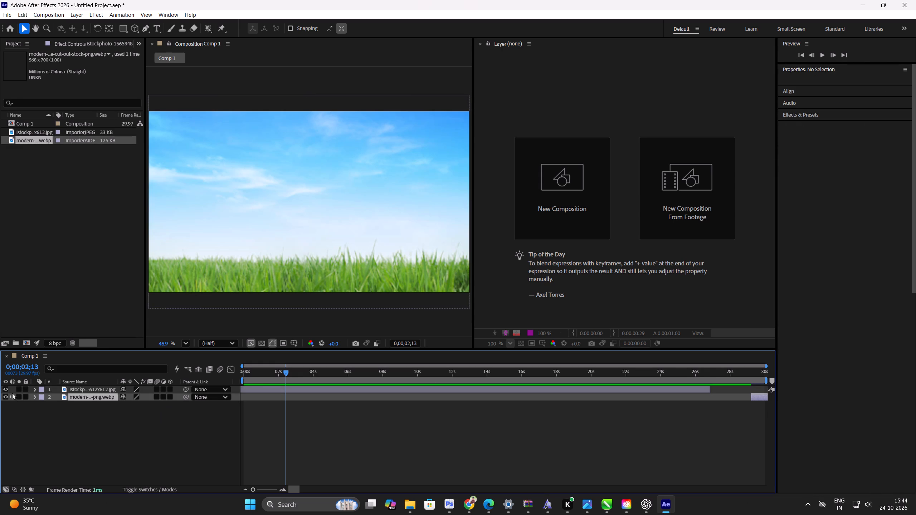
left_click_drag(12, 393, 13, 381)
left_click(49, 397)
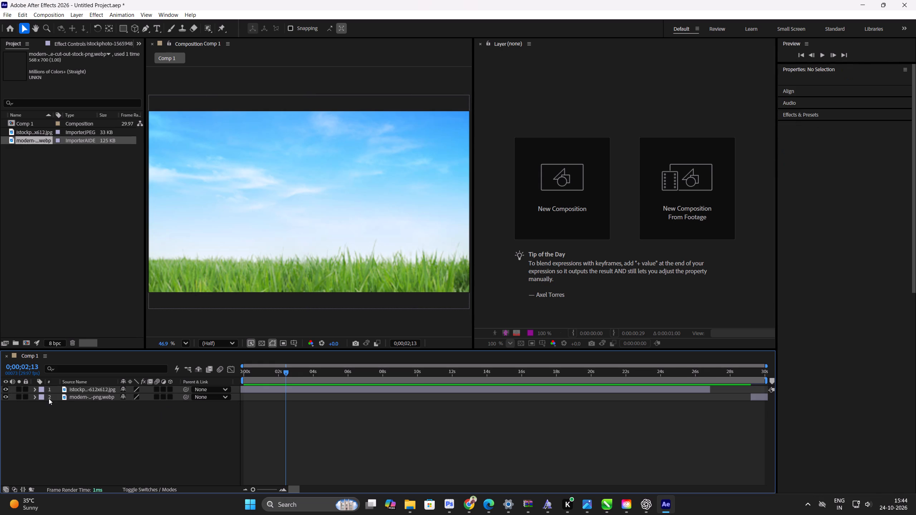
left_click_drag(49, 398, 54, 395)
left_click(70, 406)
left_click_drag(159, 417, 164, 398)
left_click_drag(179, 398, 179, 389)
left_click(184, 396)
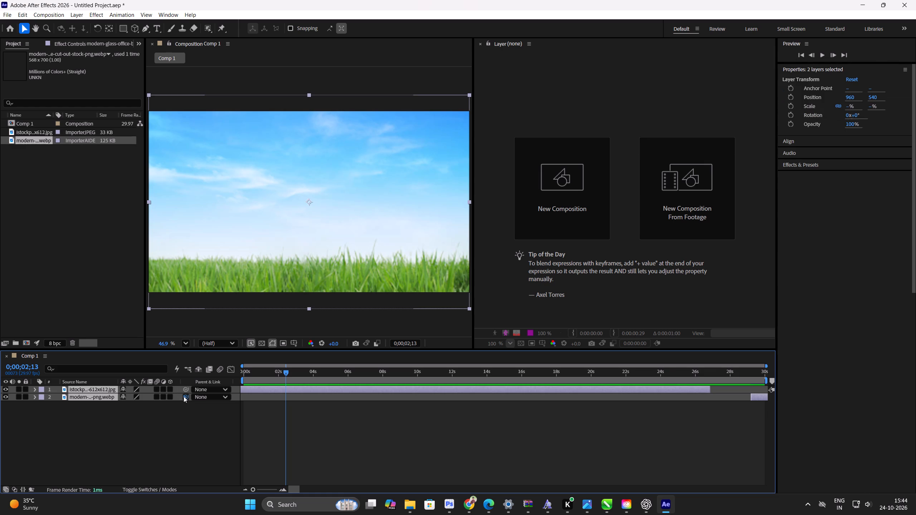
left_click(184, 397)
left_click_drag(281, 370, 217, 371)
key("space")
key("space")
Open the sky-and-grass layer from the timeline in its own Layer viewer.
left_click(298, 391)
left_click(298, 391)
left_click_drag(305, 389, 307, 401)
triple_click(306, 389)
triple_click(306, 389)
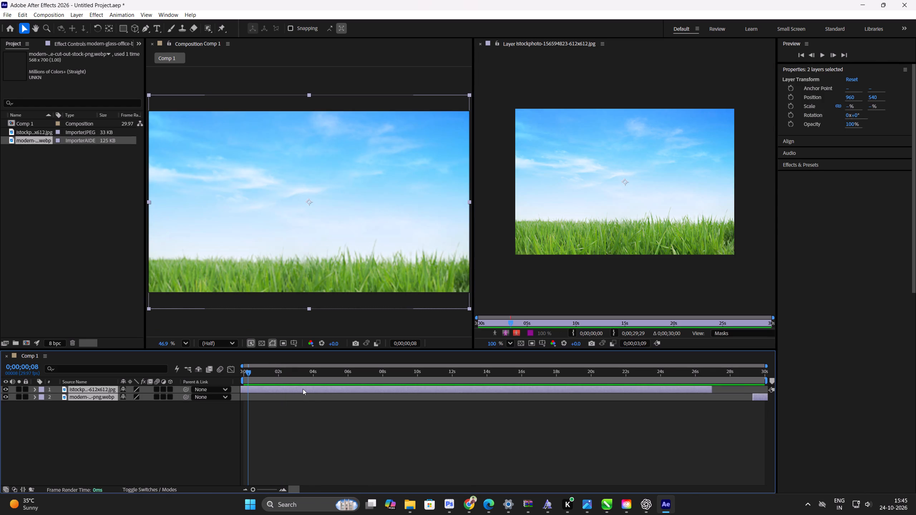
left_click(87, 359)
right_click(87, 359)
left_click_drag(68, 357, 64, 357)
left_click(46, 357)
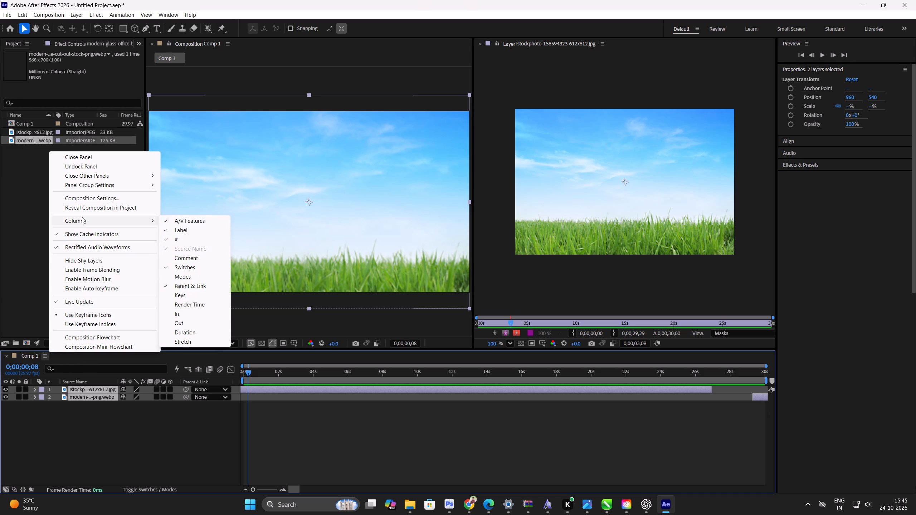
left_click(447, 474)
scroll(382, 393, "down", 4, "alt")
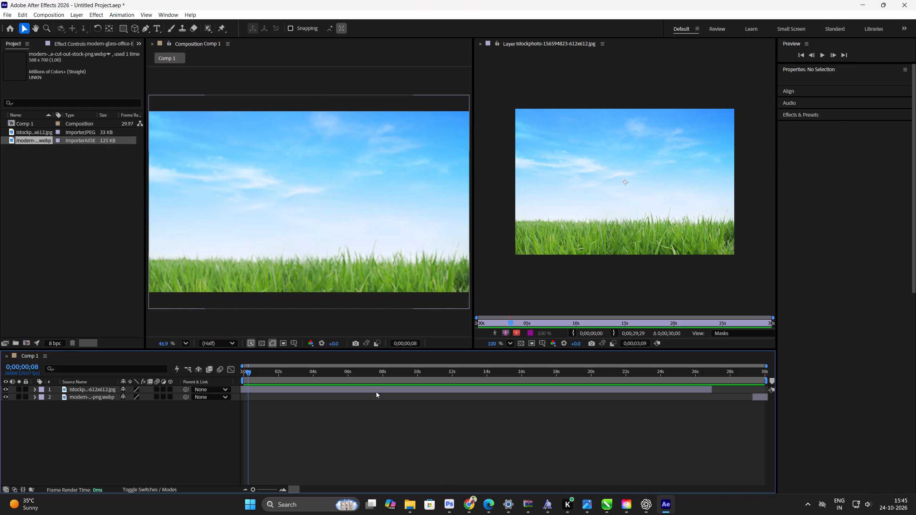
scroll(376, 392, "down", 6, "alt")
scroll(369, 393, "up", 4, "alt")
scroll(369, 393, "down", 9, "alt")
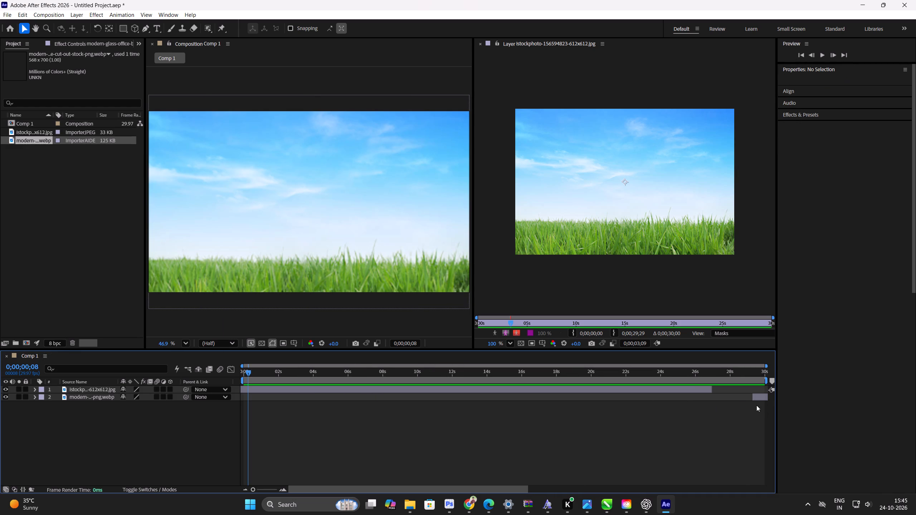
Shift the building layer back so it begins about 1.5 seconds into the composition.
left_click_drag(759, 398, 240, 405)
key("space")
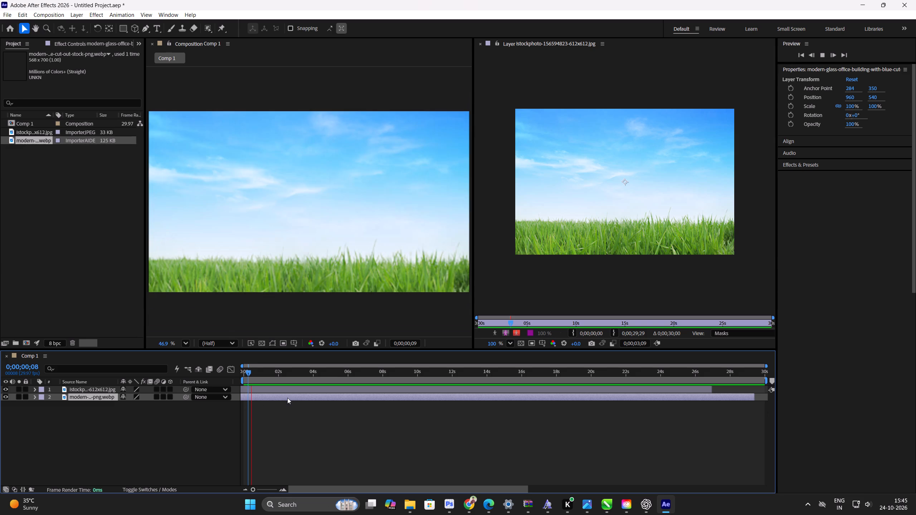
key("space")
left_click_drag(288, 397, 286, 372)
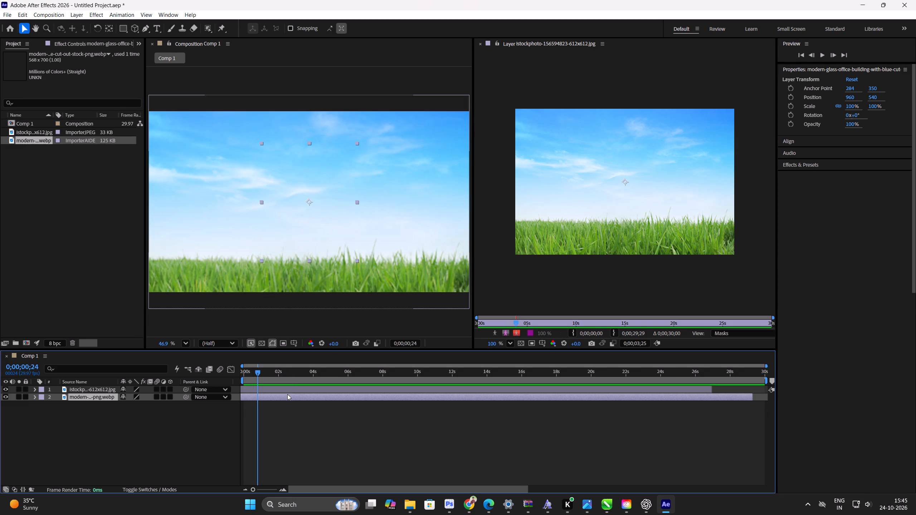
left_click_drag(286, 396, 324, 396)
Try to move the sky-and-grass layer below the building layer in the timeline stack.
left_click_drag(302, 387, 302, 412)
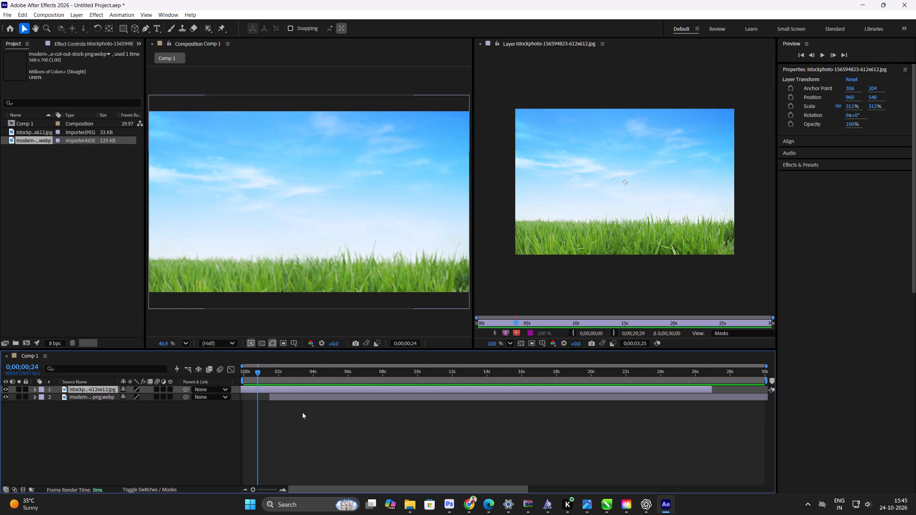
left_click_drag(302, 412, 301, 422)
Add a two-node camera named Camera 1 with the 50mm preset to the composition.
left_click(287, 452)
right_click(264, 446)
left_click(305, 344)
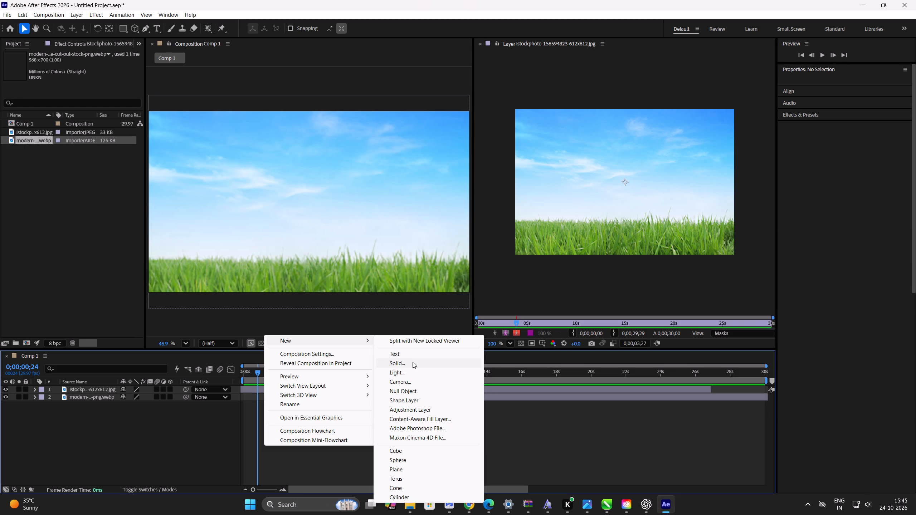
left_click(414, 381)
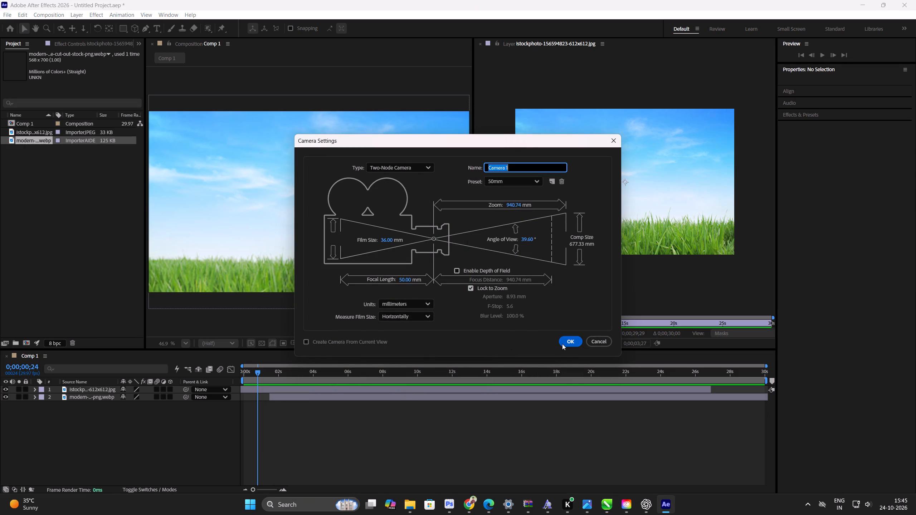
left_click(564, 343)
left_click(538, 294)
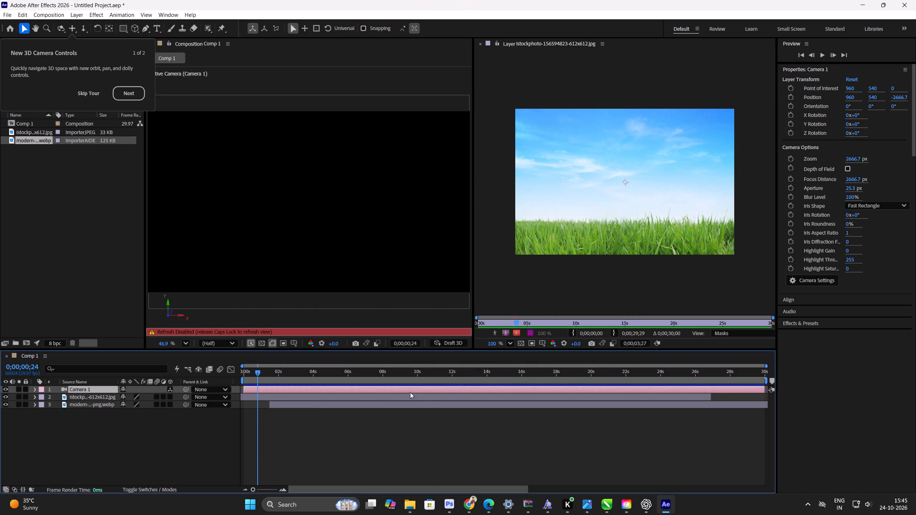
Scrub through the first five seconds of the composition to check the image layers under the camera.
left_click_drag(263, 372, 319, 376)
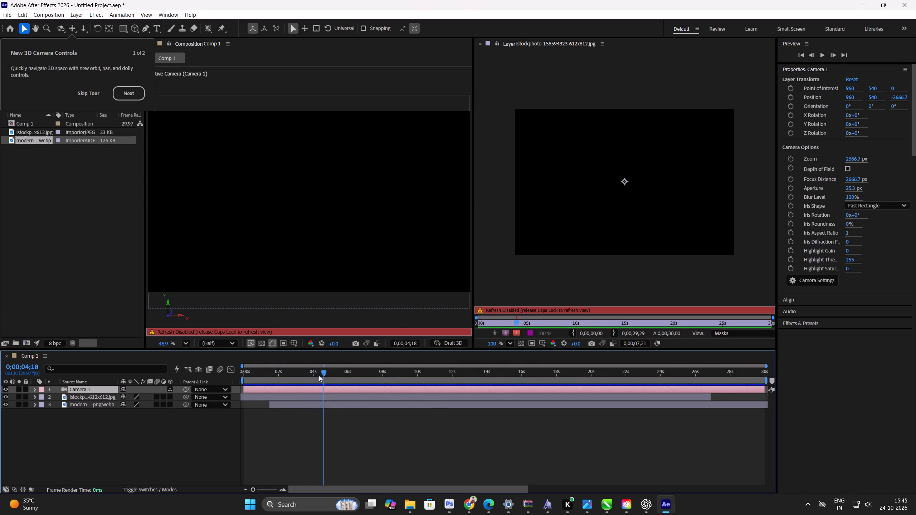
left_click_drag(319, 376, 209, 383)
left_click_drag(275, 381, 326, 387)
left_click(312, 396)
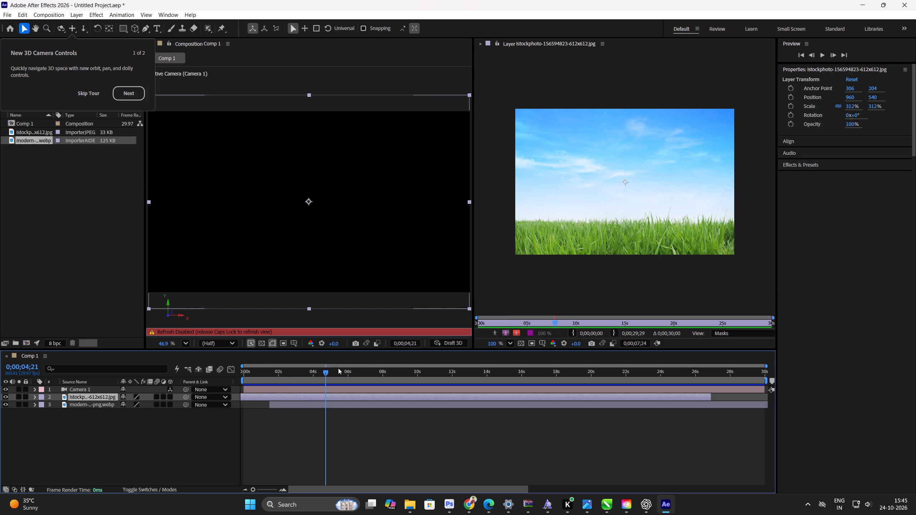
left_click_drag(338, 368, 253, 373)
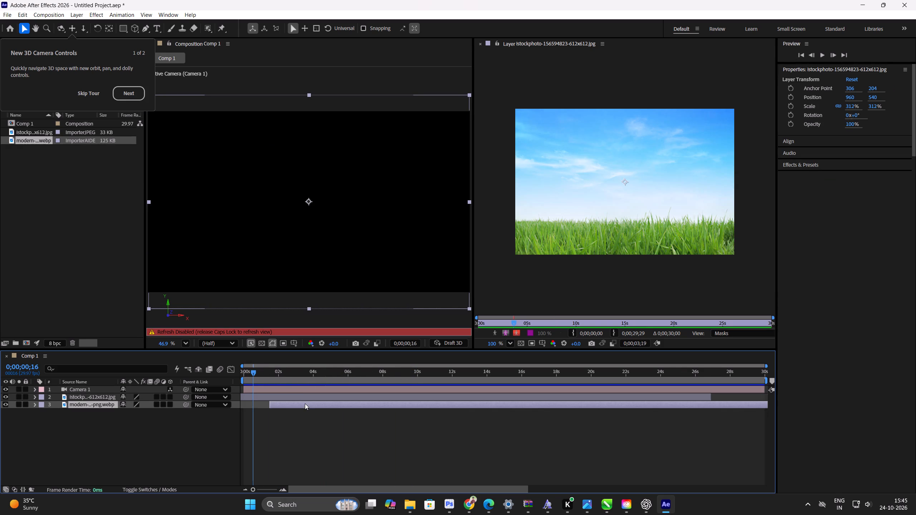
left_click(305, 403)
left_click_drag(293, 372, 333, 372)
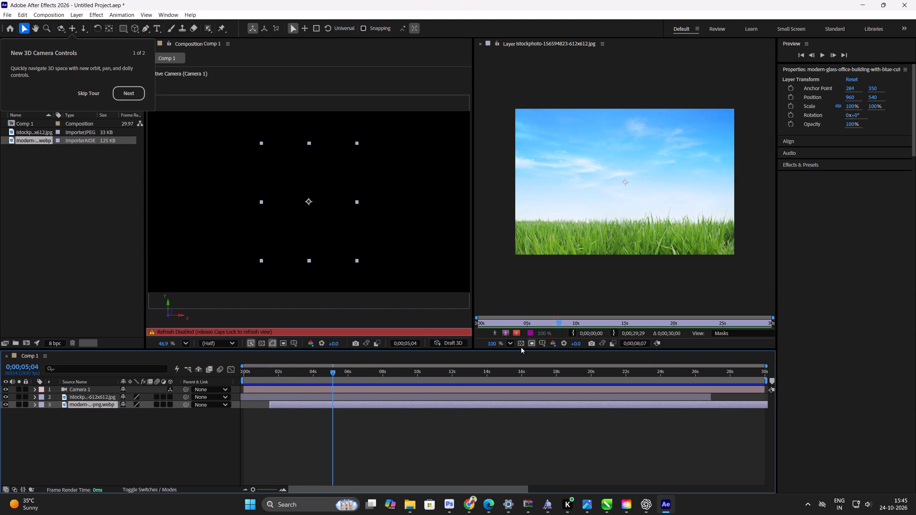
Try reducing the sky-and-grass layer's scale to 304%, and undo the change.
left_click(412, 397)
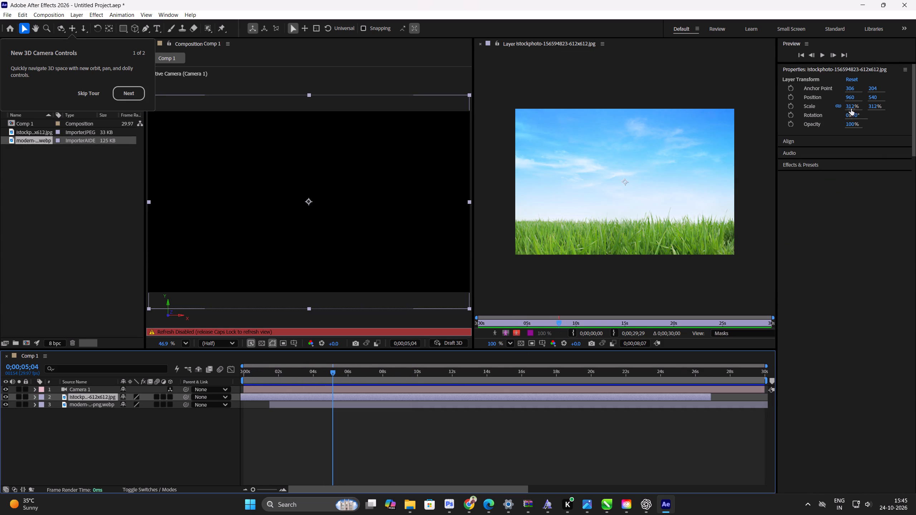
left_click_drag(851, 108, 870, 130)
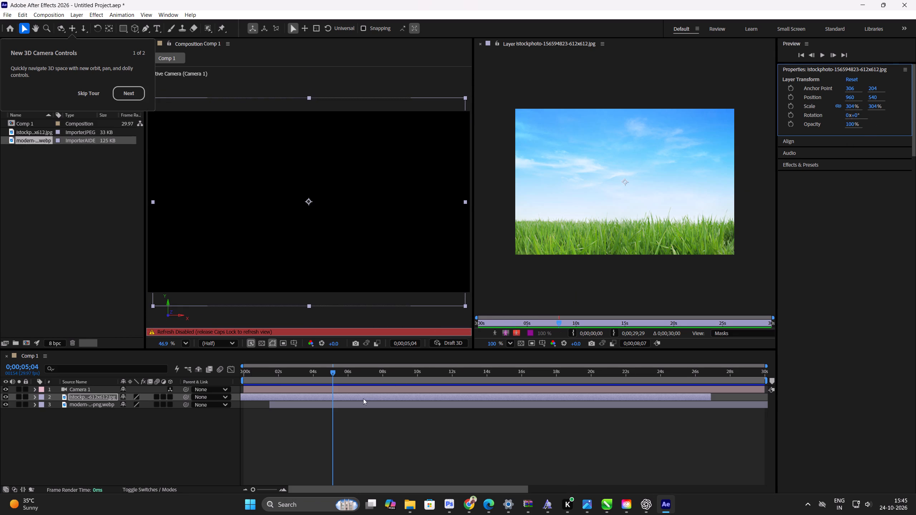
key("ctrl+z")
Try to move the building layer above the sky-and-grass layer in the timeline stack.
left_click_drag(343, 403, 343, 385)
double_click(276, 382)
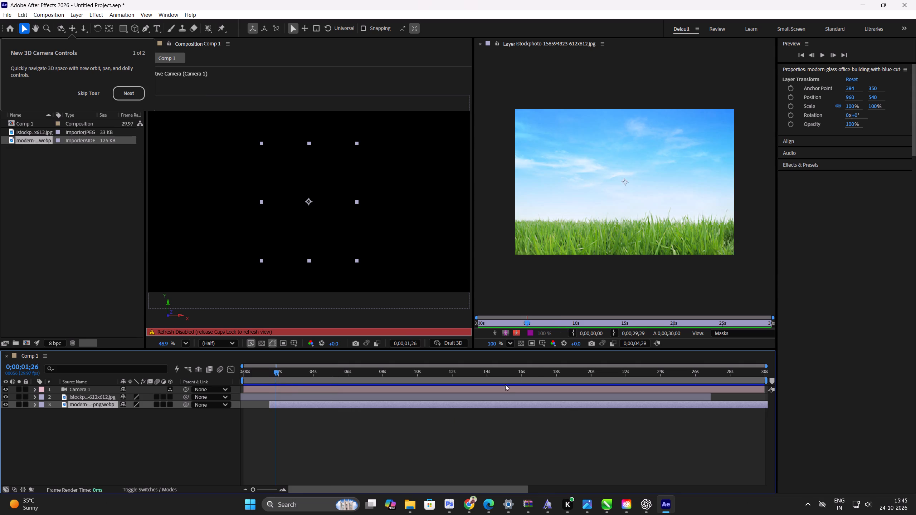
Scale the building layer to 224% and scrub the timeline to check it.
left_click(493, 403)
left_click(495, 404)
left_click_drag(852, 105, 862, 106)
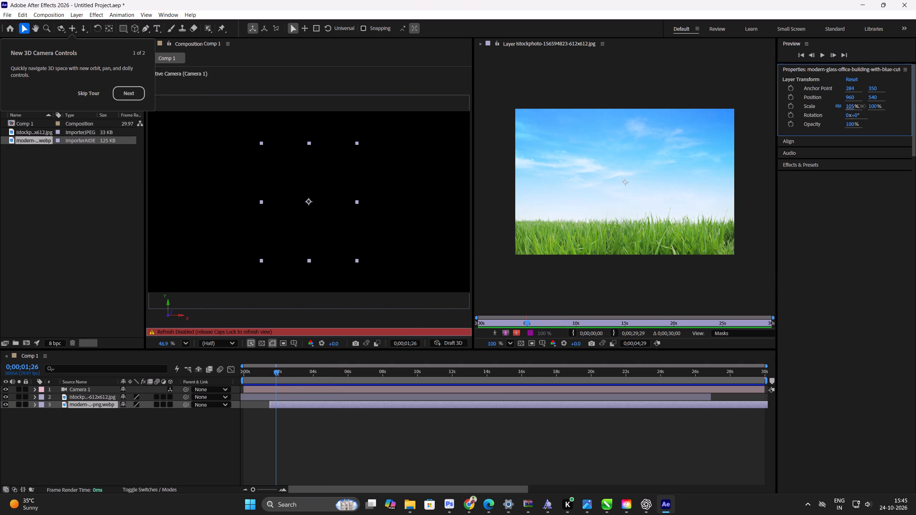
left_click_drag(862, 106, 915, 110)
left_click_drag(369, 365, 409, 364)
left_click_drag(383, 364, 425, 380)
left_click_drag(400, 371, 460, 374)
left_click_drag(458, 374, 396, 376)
Replace the sky-and-grass layer with a fresh copy placed below the building layer, starting about 0.8 seconds in.
left_click(351, 395)
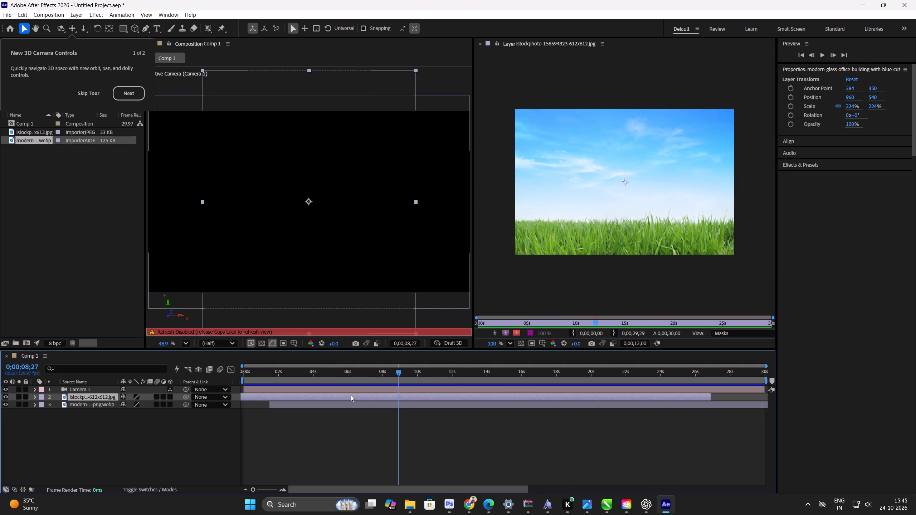
key("Delete")
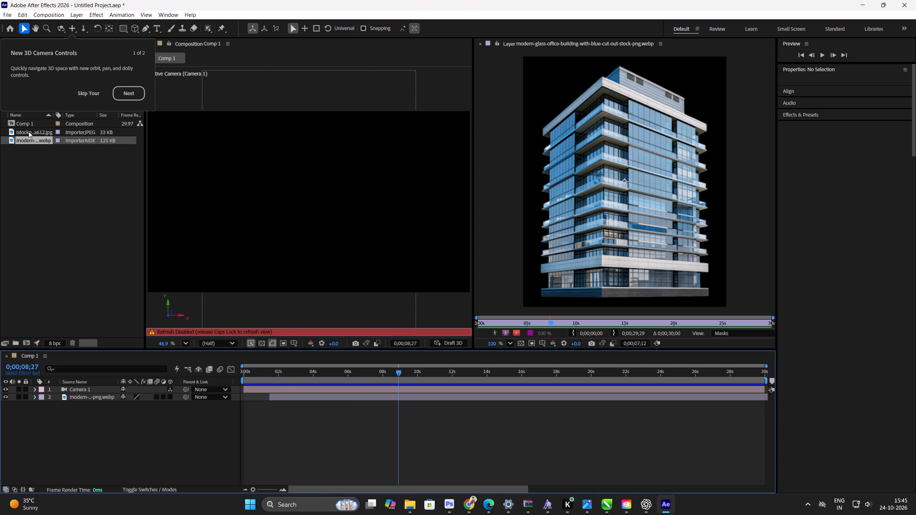
left_click_drag(29, 132, 259, 422)
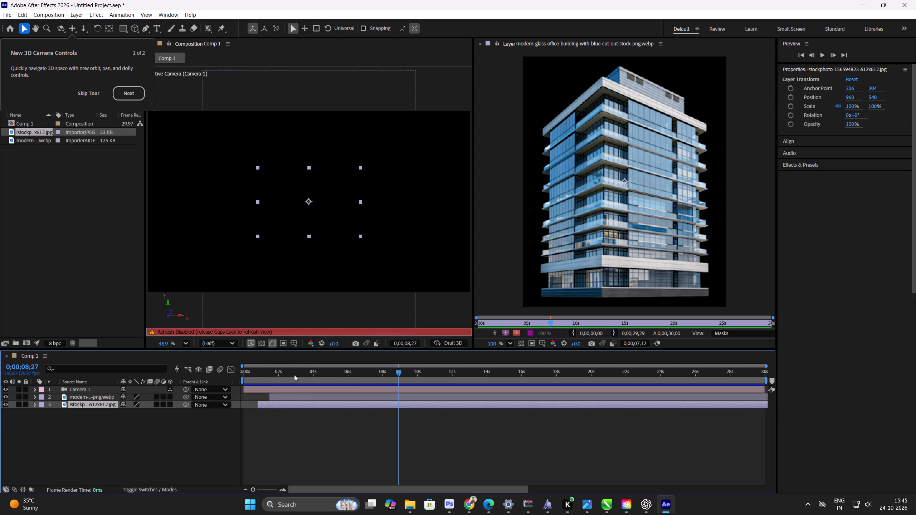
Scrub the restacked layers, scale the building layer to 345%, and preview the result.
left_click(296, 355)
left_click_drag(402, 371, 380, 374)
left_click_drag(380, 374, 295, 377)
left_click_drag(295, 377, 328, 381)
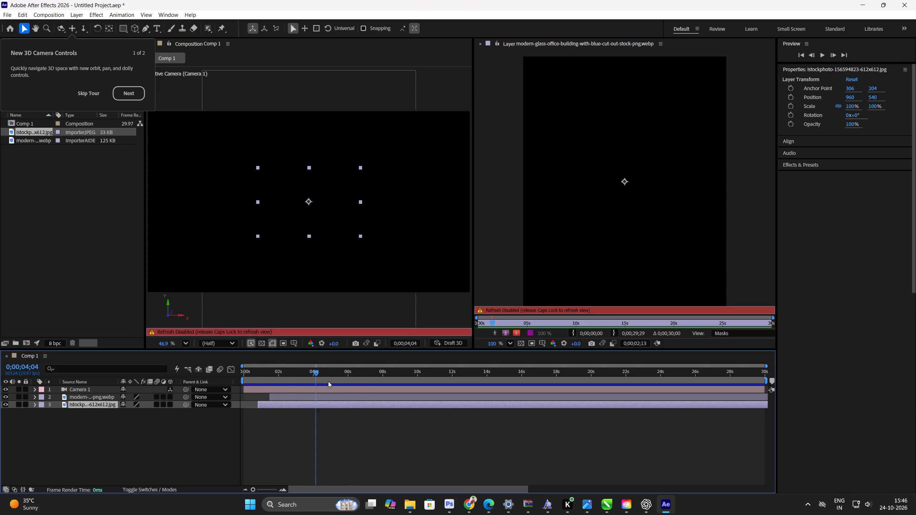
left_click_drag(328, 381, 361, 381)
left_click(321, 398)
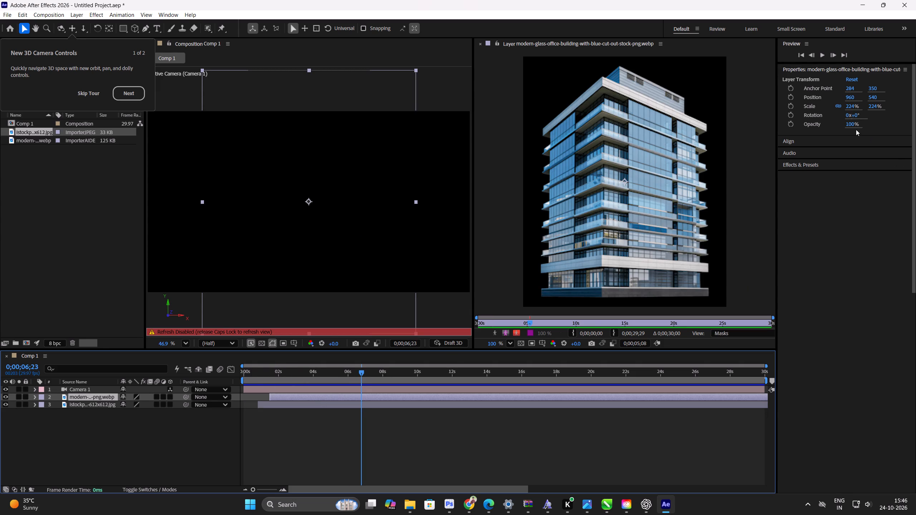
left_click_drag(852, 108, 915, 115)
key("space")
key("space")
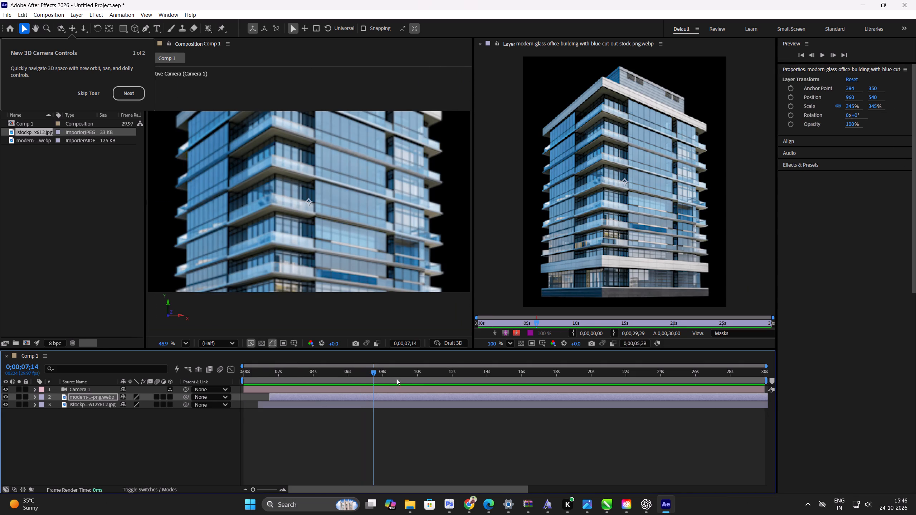
Close the building image's Layer viewer.
left_click(479, 44)
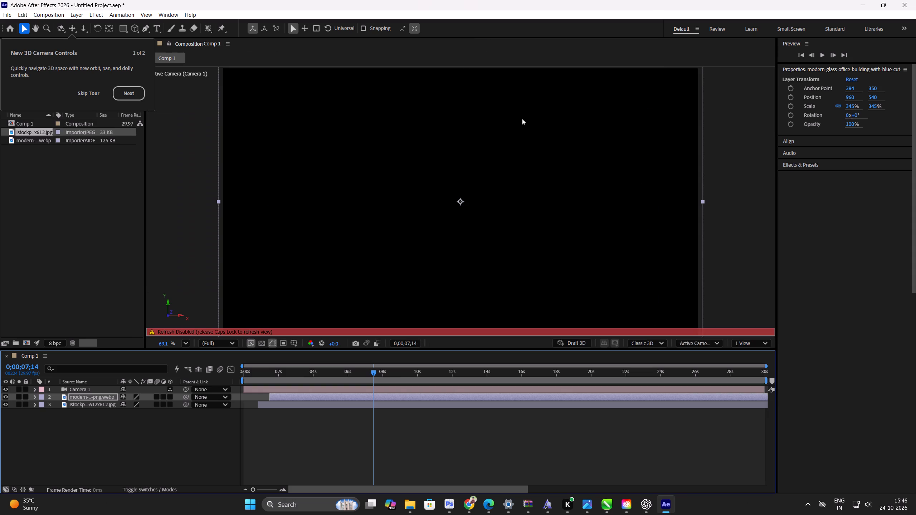
Preview the composition from its start.
left_click_drag(373, 372, 206, 382)
key("space")
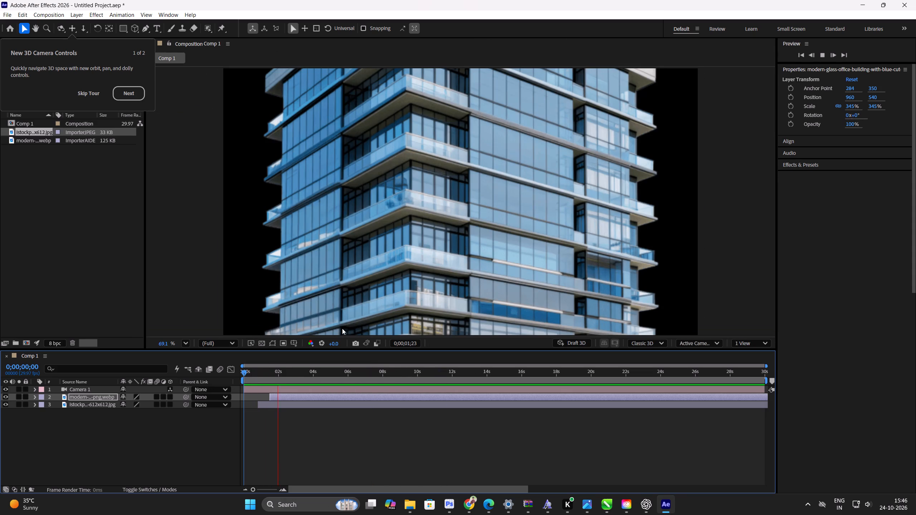
key("space")
Shift the sky-and-grass layer earlier so it covers the composition's start and ends at about 28.4 seconds.
left_click_drag(277, 405, 234, 406)
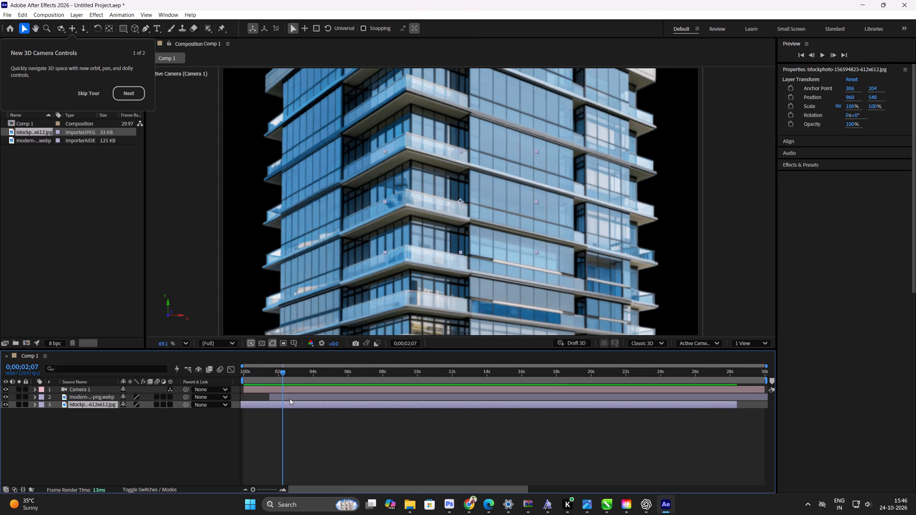
Scale the sky-and-grass layer to 353% so it fills the frame, and preview it.
left_click_drag(850, 105, 915, 120)
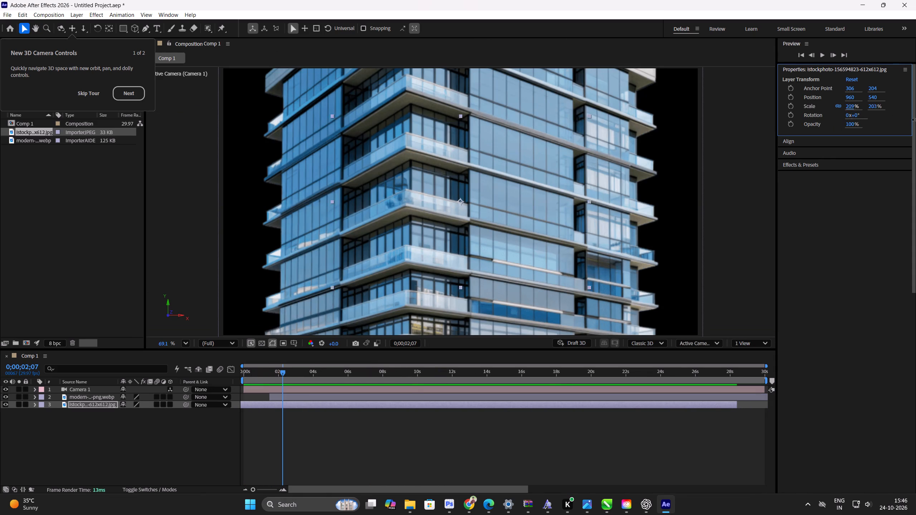
left_click_drag(915, 120, 900, 130)
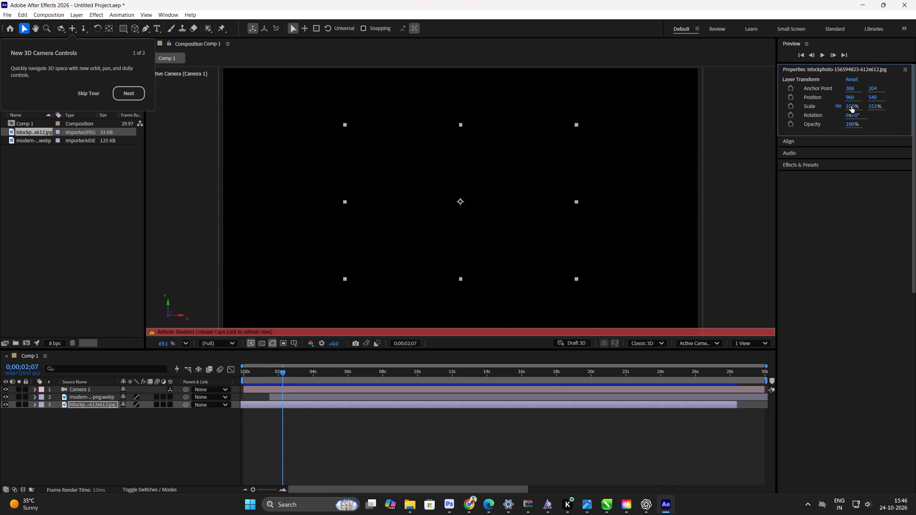
left_click_drag(851, 106, 915, 115)
left_click_drag(848, 107, 886, 107)
key("space")
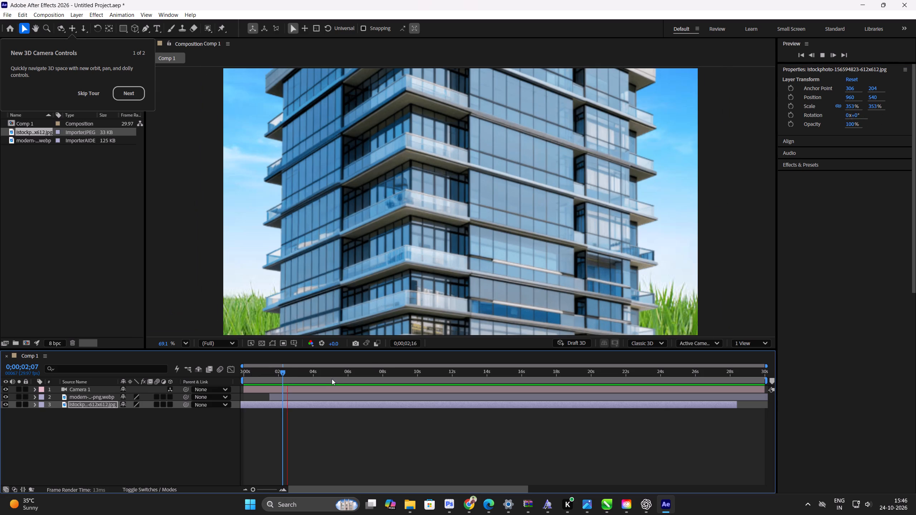
key("space")
Scale the building layer to 123% so the whole building fits in the frame, and preview it.
left_click(313, 398)
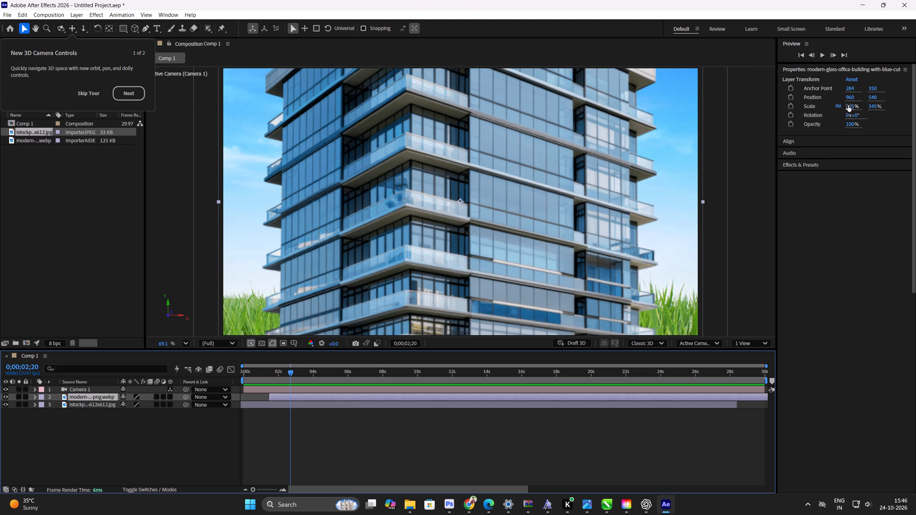
left_click_drag(848, 105, 756, 129)
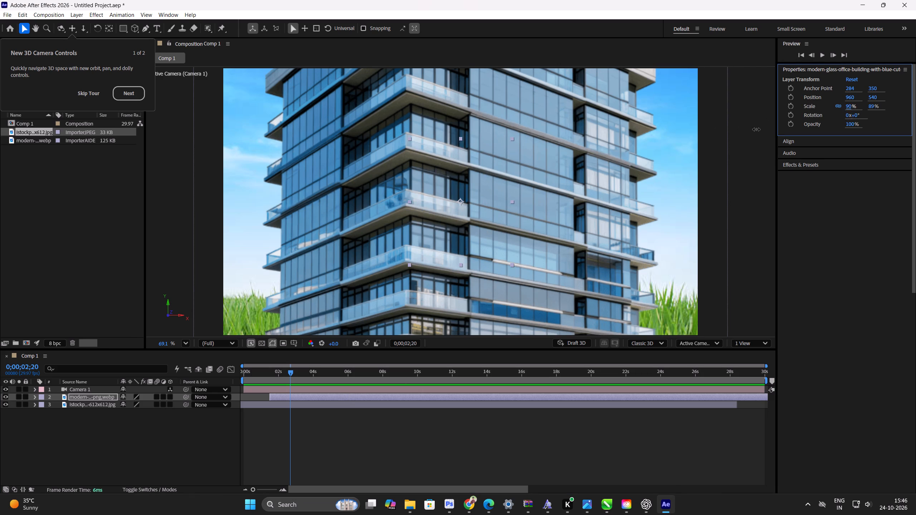
left_click_drag(756, 129, 774, 133)
key("space")
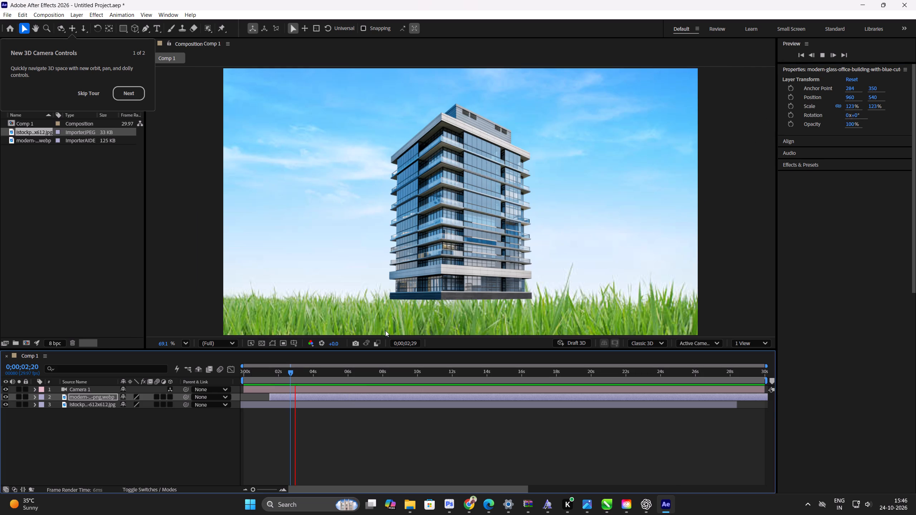
key("space")
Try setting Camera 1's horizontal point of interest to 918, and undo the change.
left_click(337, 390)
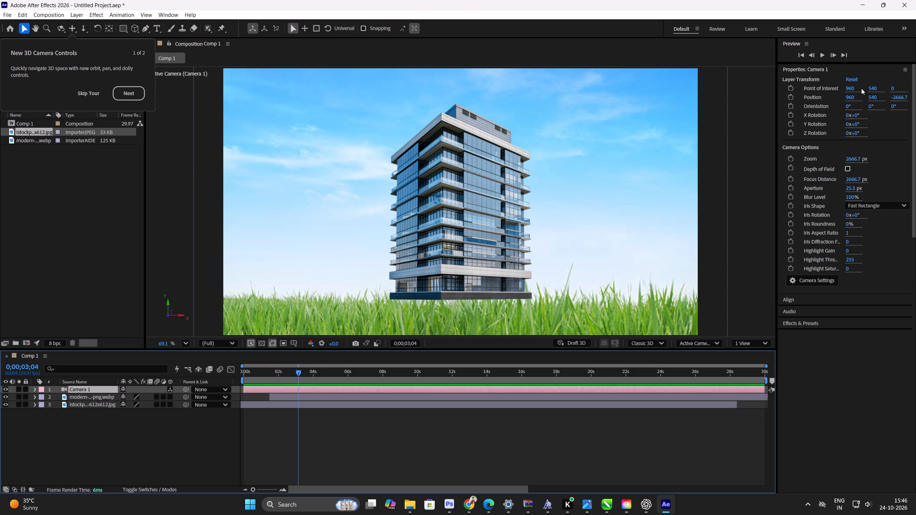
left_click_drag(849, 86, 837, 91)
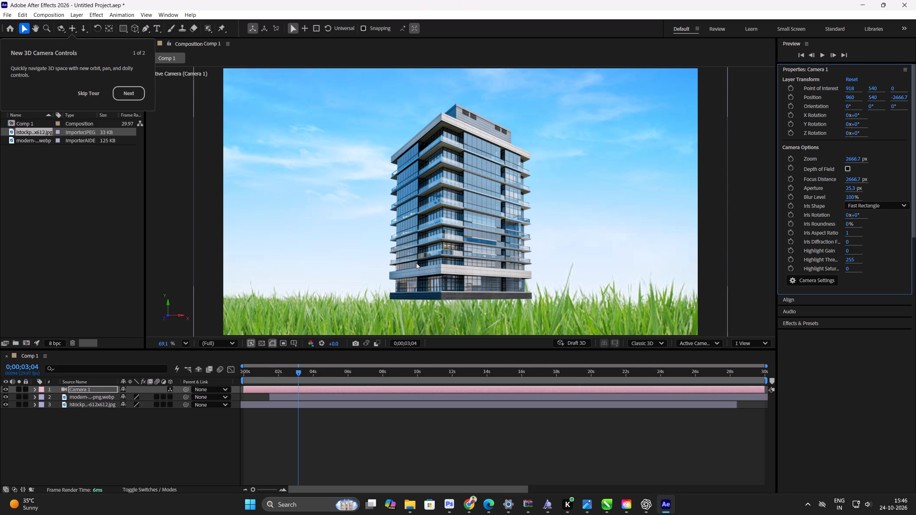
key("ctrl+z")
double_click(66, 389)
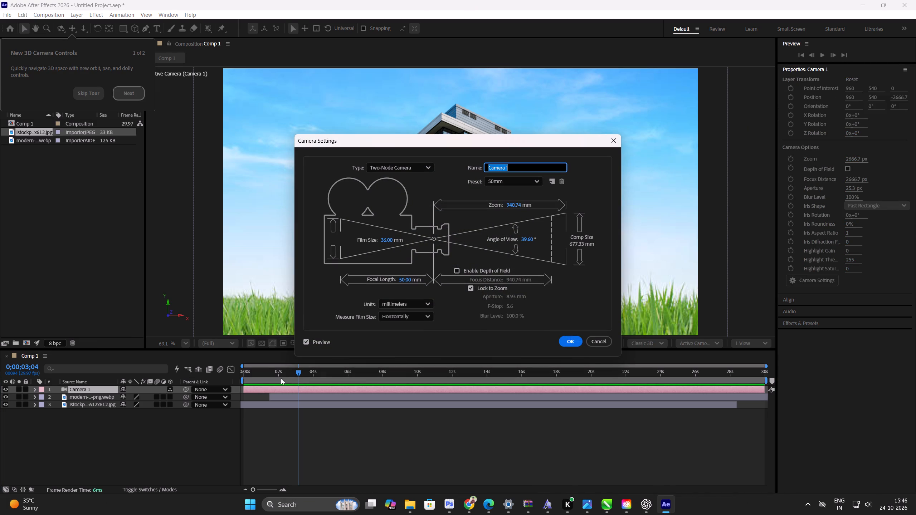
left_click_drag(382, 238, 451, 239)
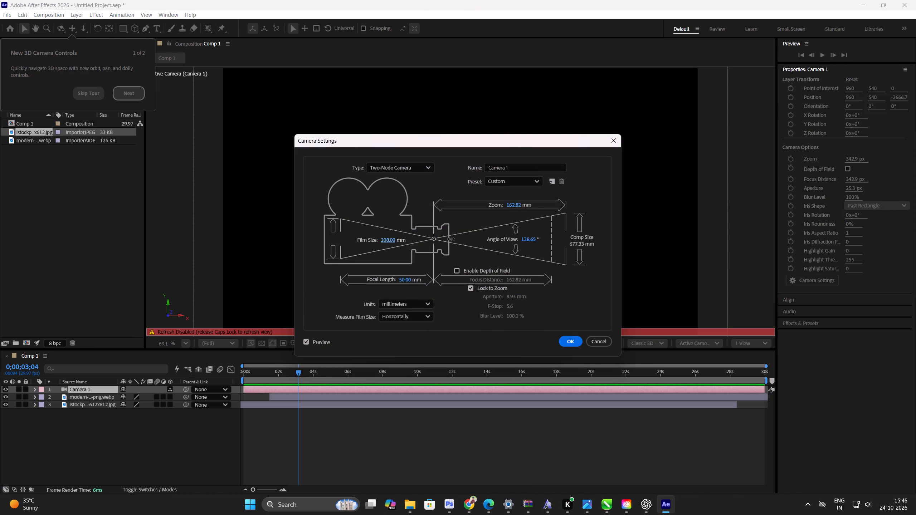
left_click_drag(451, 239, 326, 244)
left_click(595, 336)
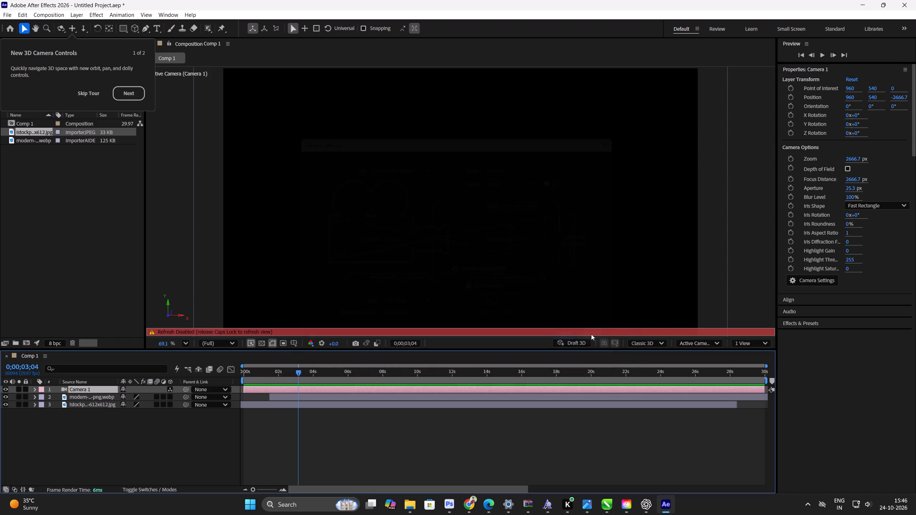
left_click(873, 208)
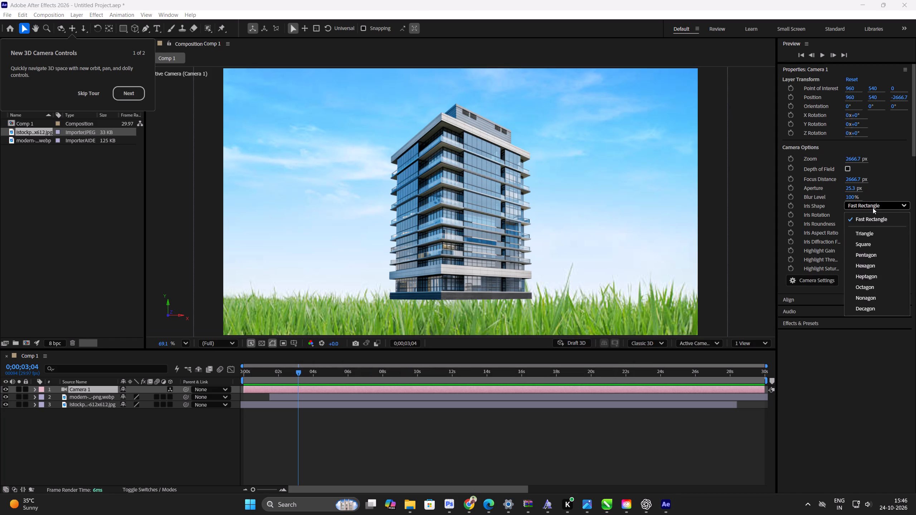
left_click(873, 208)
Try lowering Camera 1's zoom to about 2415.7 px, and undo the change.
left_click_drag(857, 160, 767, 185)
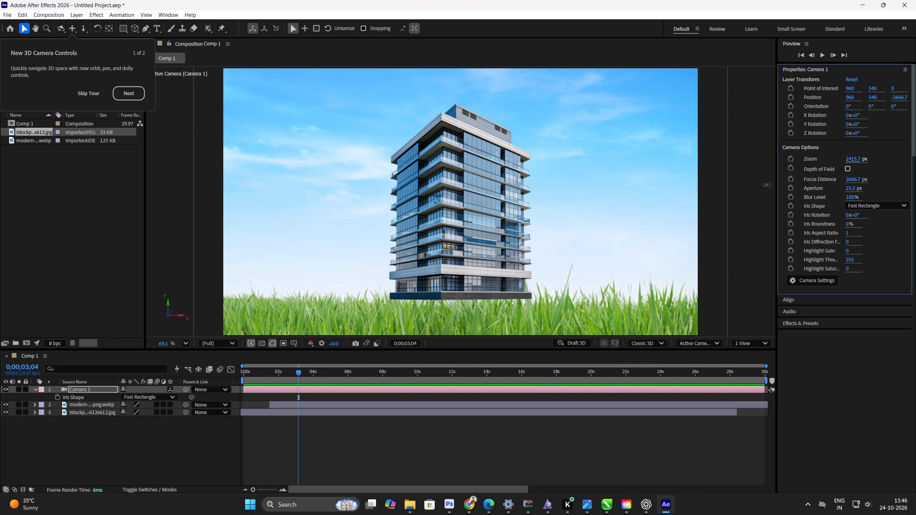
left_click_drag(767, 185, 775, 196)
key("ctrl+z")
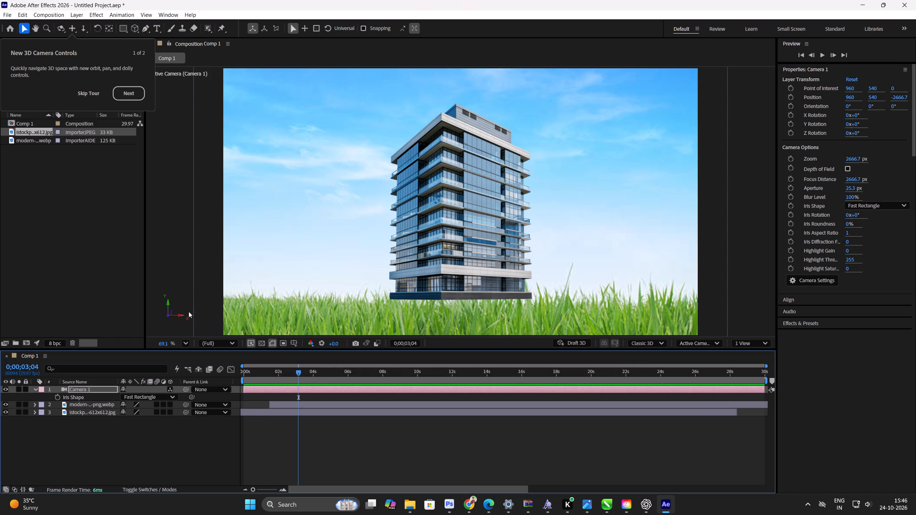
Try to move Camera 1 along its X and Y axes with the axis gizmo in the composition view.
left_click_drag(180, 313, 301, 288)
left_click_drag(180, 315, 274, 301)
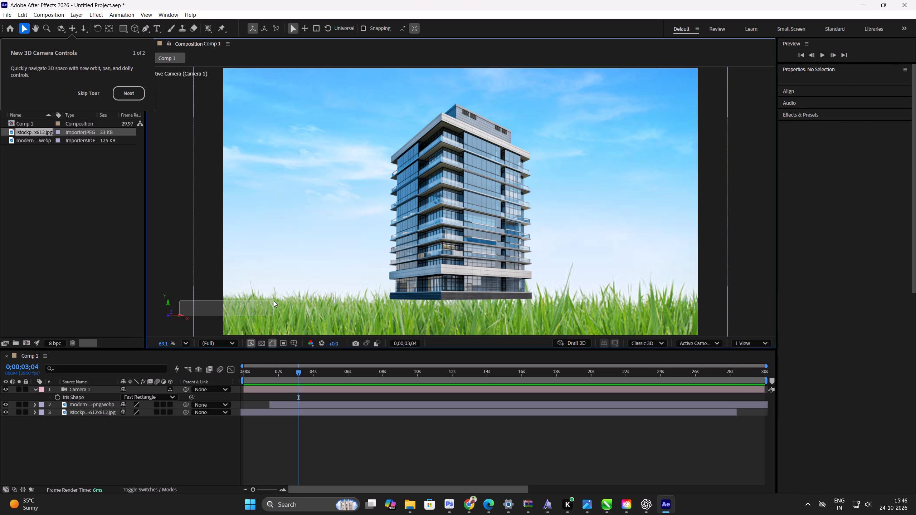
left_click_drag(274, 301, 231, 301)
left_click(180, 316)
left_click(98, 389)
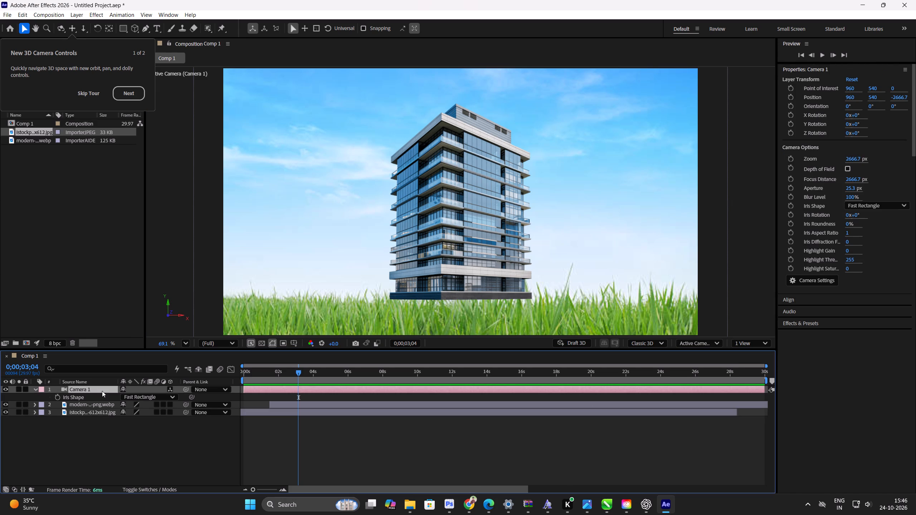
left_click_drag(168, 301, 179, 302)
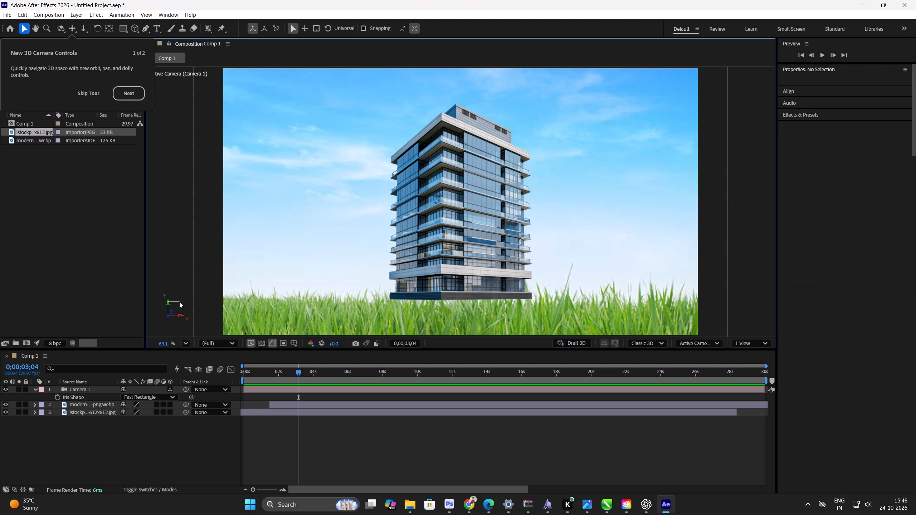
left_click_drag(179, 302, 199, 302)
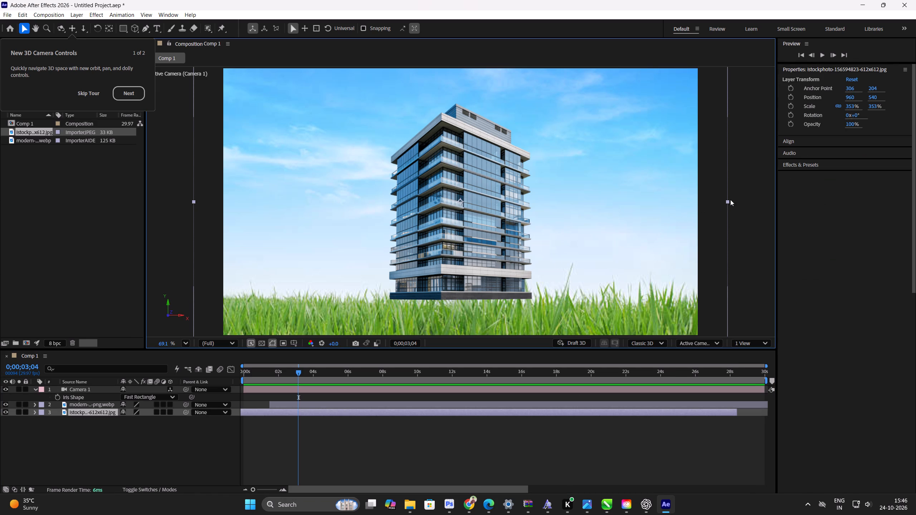
Scale the sky-and-grass layer horizontally through its centre to about -157.5%, mirroring and narrowing it.
left_click_drag(728, 201, 572, 175)
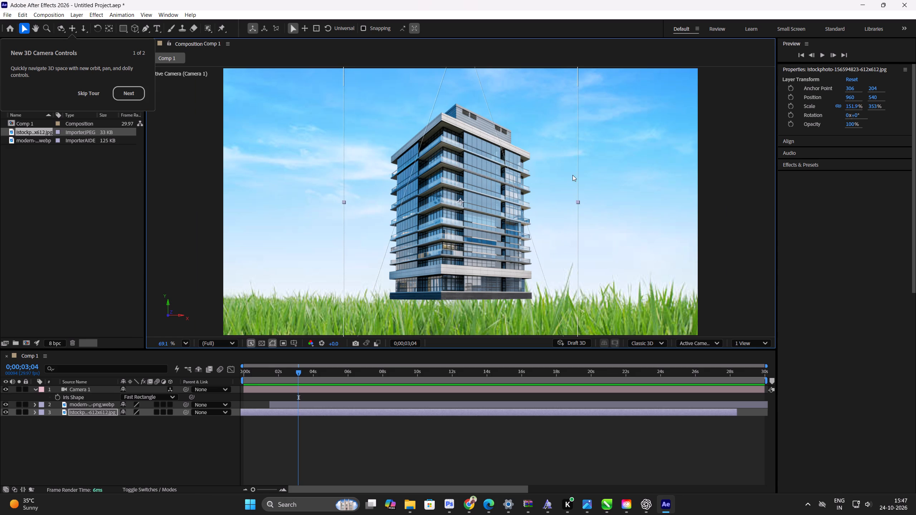
left_click_drag(572, 175, 342, 196)
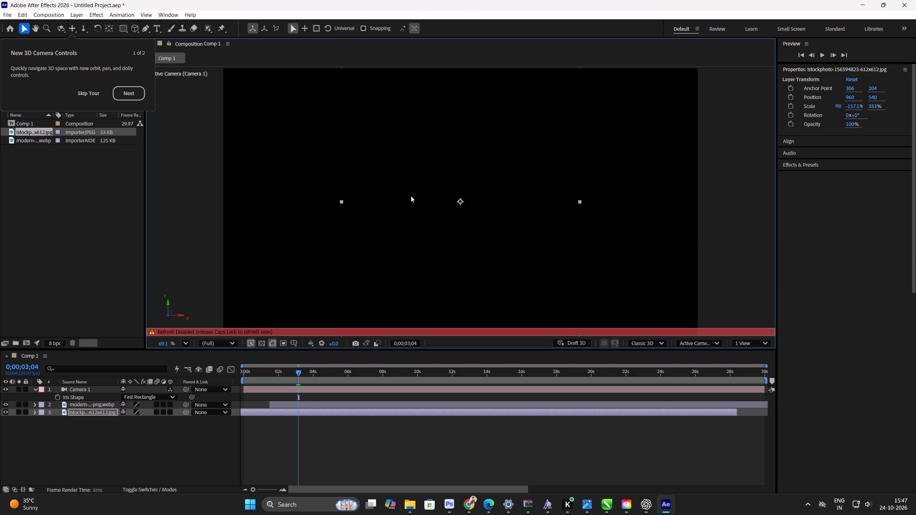
Preview the composition and scrub through the first seconds of the timeline to check the building against the narrowed sky-and-grass background.
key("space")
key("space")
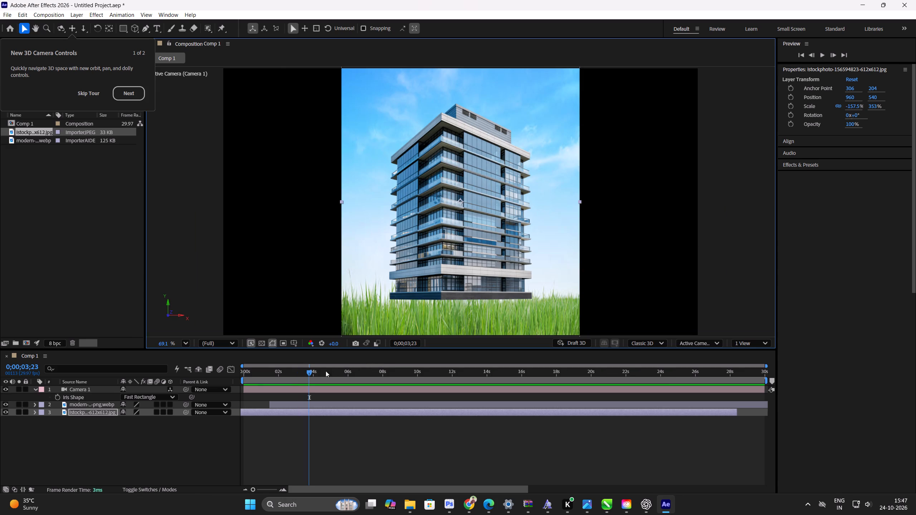
left_click_drag(312, 371, 319, 372)
left_click_drag(319, 372, 326, 373)
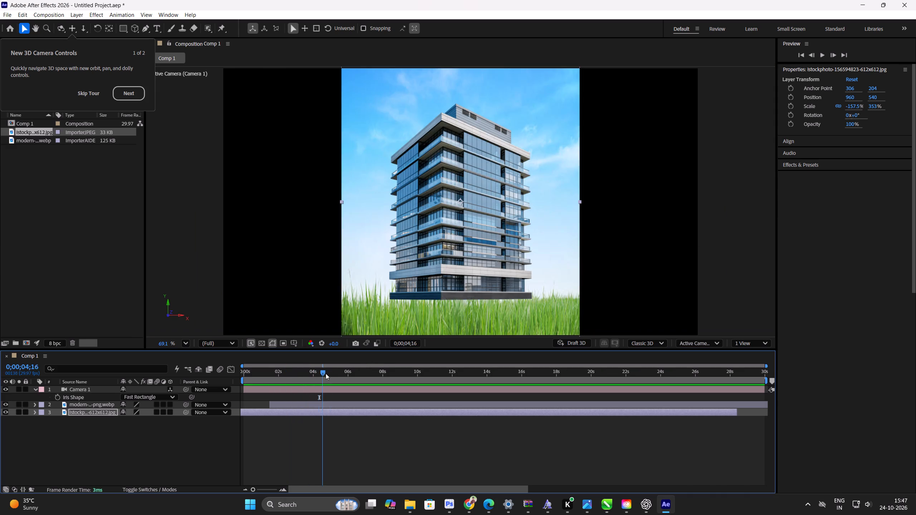
left_click_drag(326, 373, 384, 373)
left_click_drag(384, 373, 297, 378)
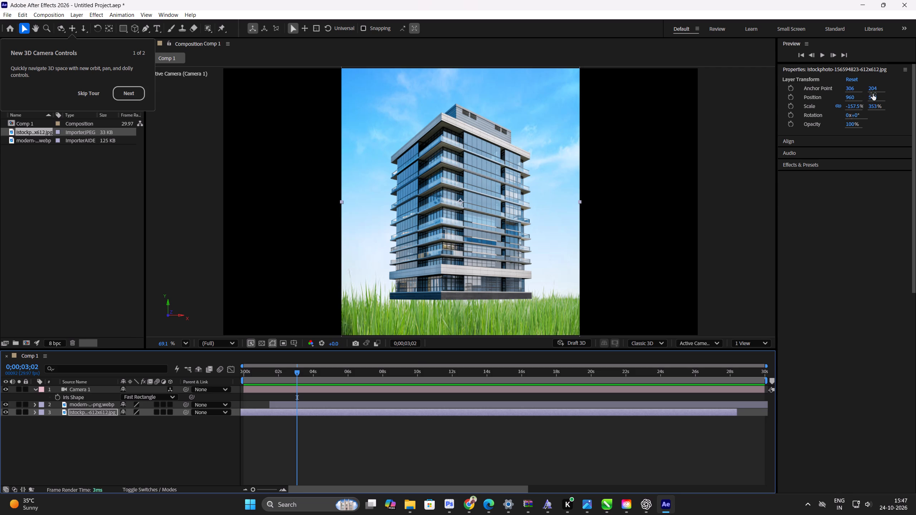
Lower the sky-and-grass layer to a Y position of 649 and then 751, previewing the composition after each change.
left_click_drag(873, 94, 915, 102)
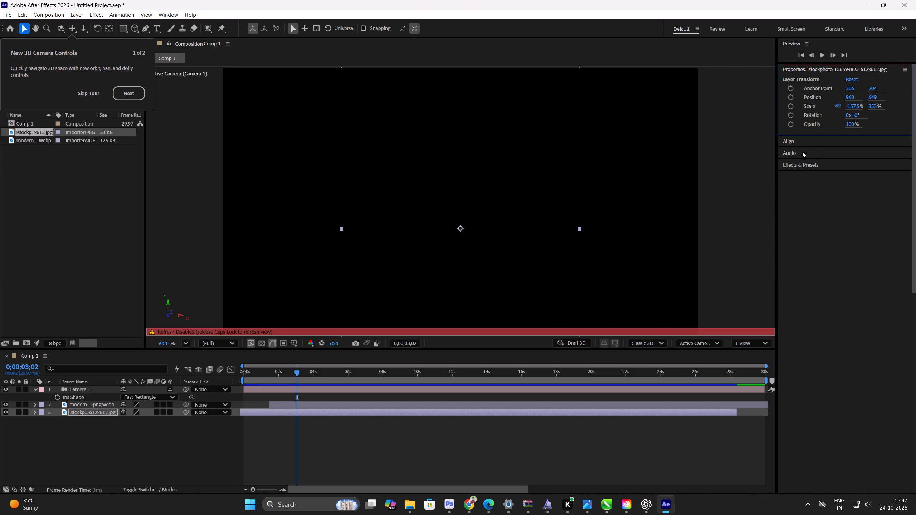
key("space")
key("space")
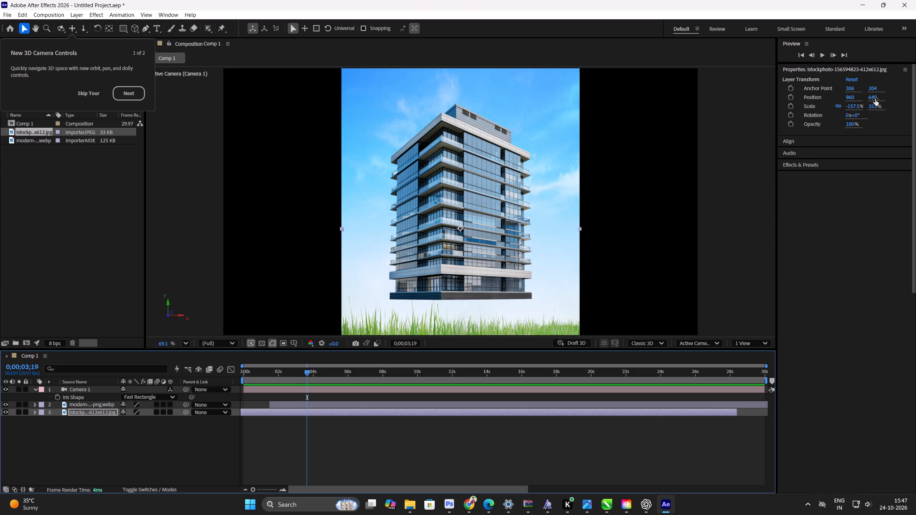
left_click_drag(869, 96, 915, 98)
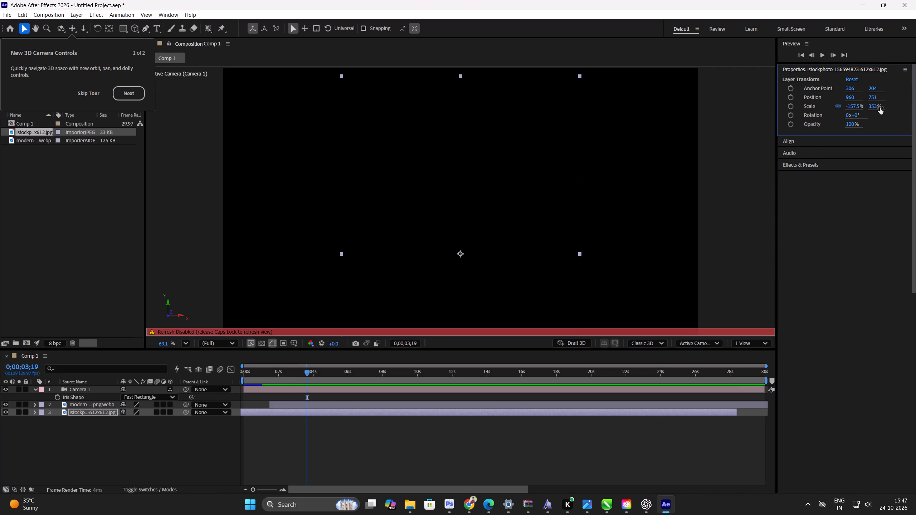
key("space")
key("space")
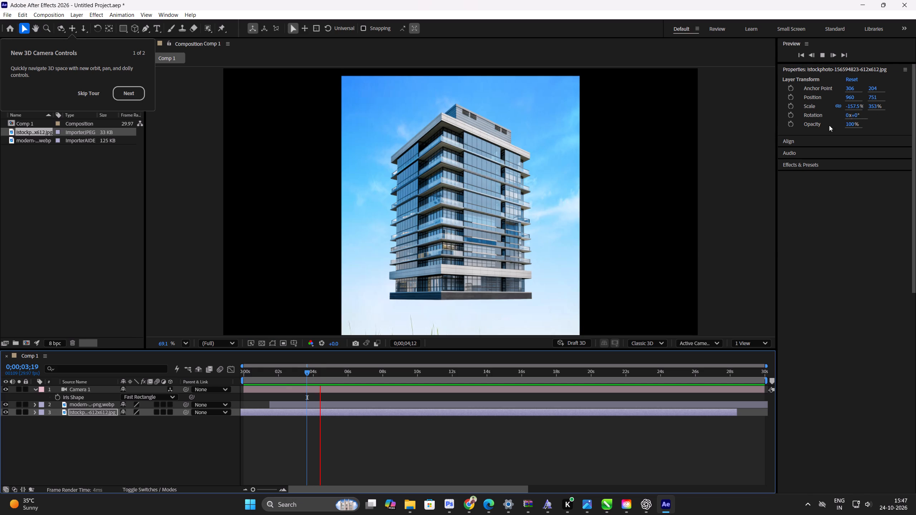
scroll(446, 362, "down", 4, "alt")
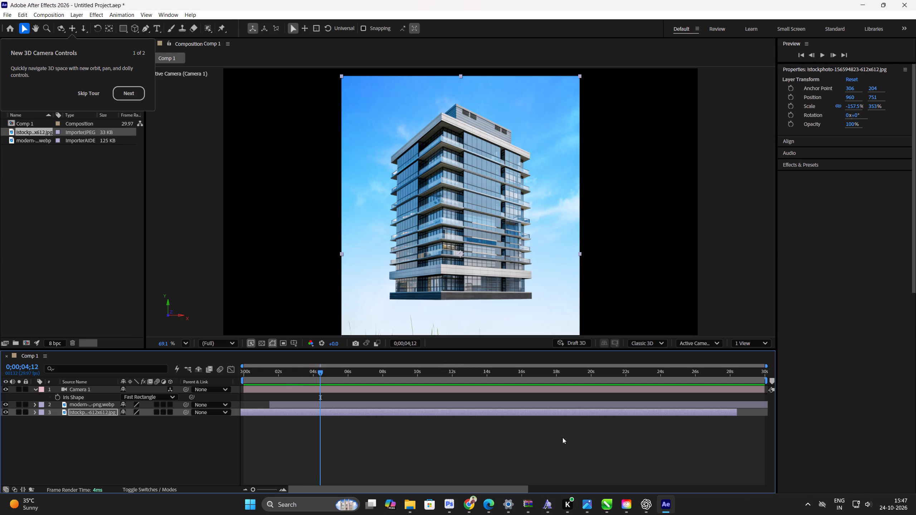
Start a screen snip of the composition with the Windows Snipping Tool.
key("shift+super+s")
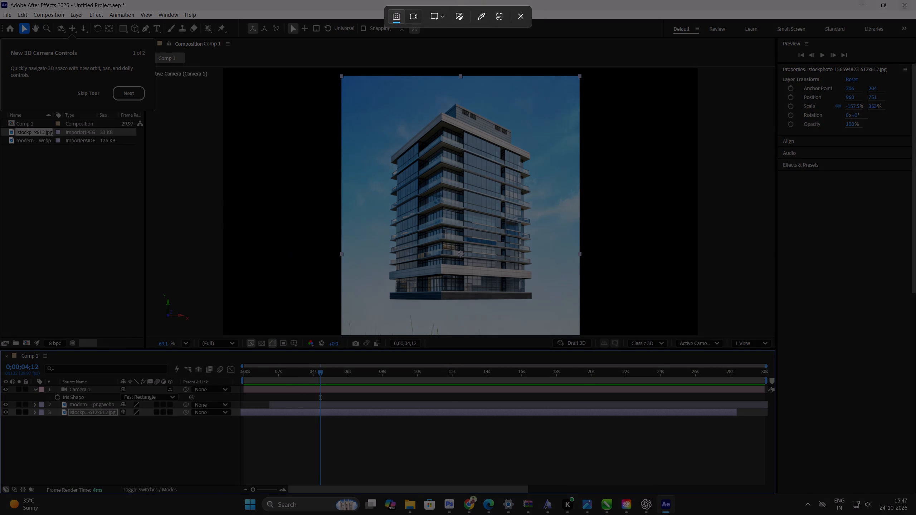
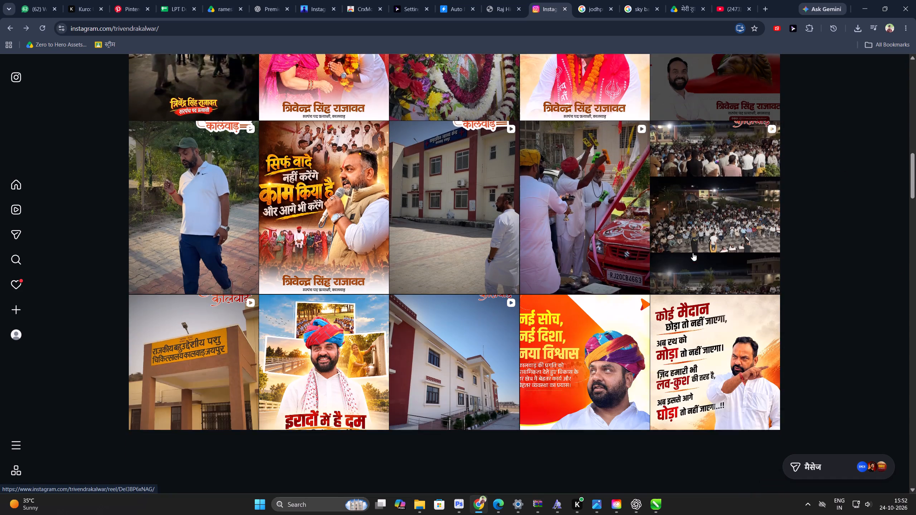
Look through the older posts in the Instagram profile's grid for reference pictures.
scroll(693, 253, "down", 13)
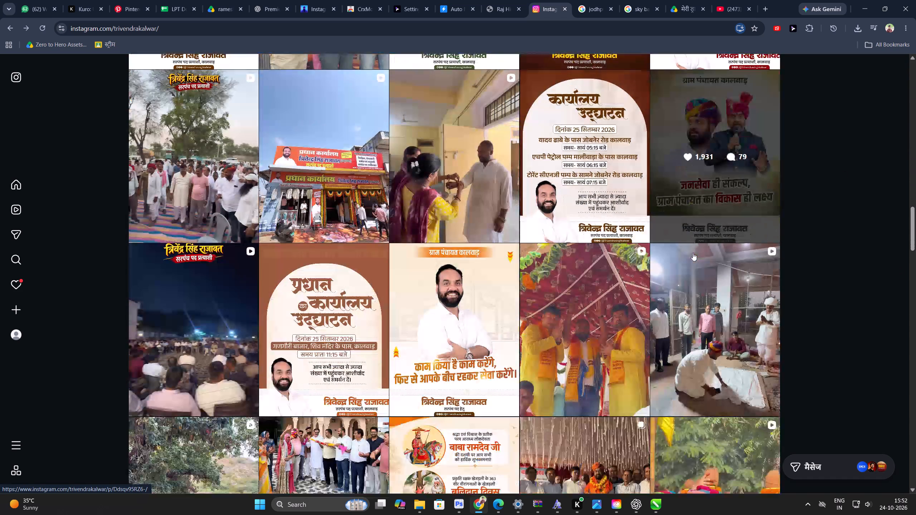
scroll(693, 253, "down", 17)
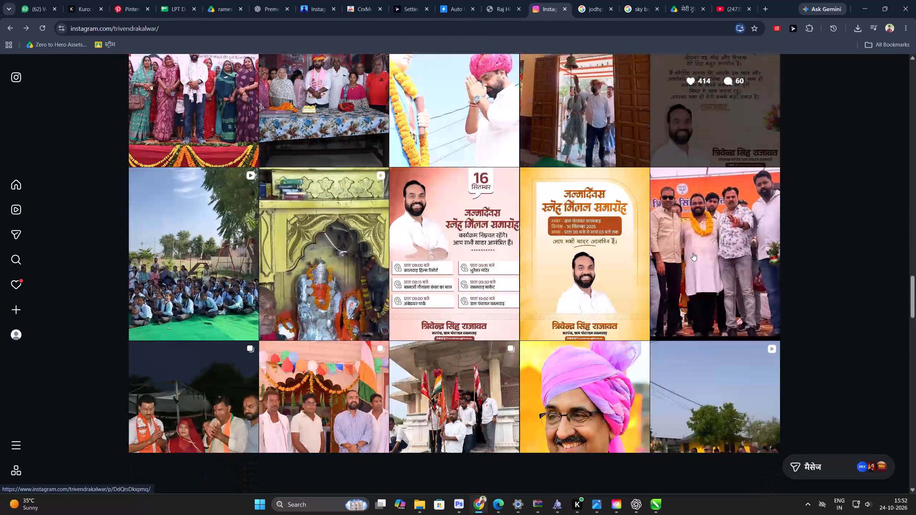
scroll(693, 253, "down", 20)
scroll(693, 253, "down", 6)
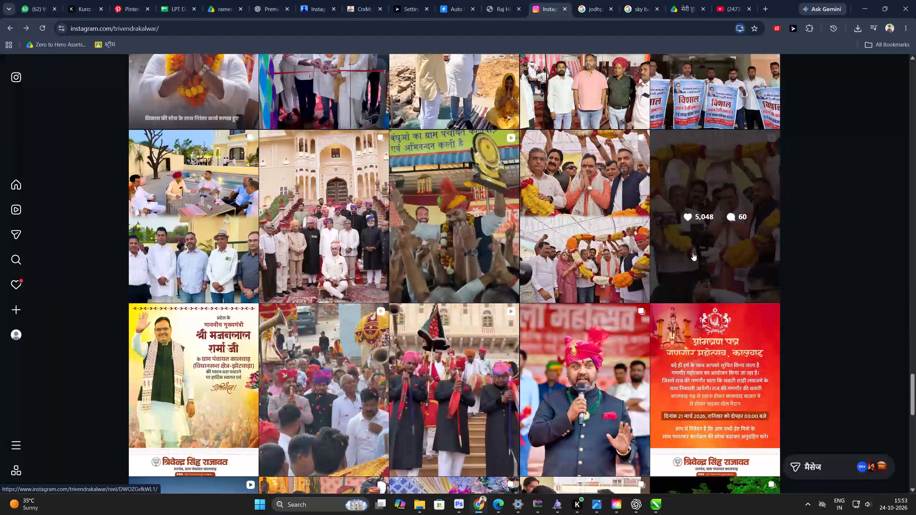
scroll(693, 253, "down", 3)
Check the YouTube tab with the Premiere Pro wedding effect videos and open a new blank browser tab.
left_click(746, 0)
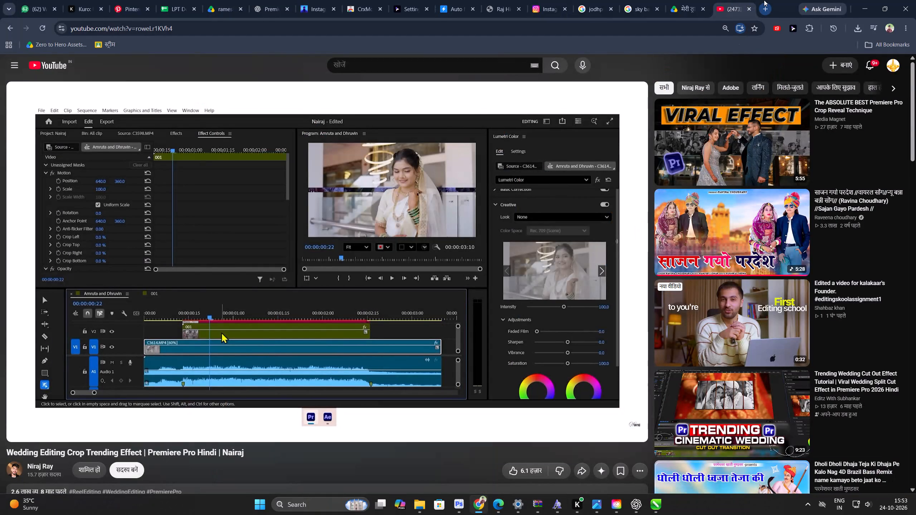
left_click(753, 38)
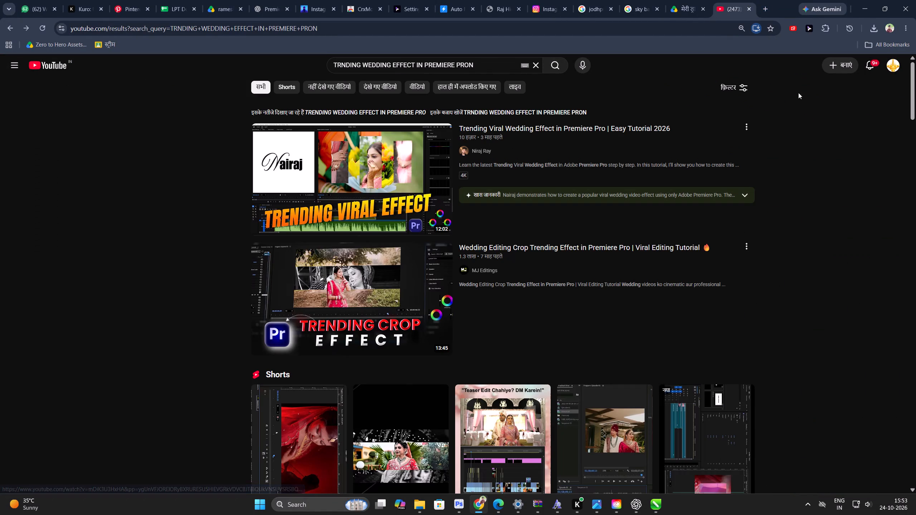
left_click(761, 2)
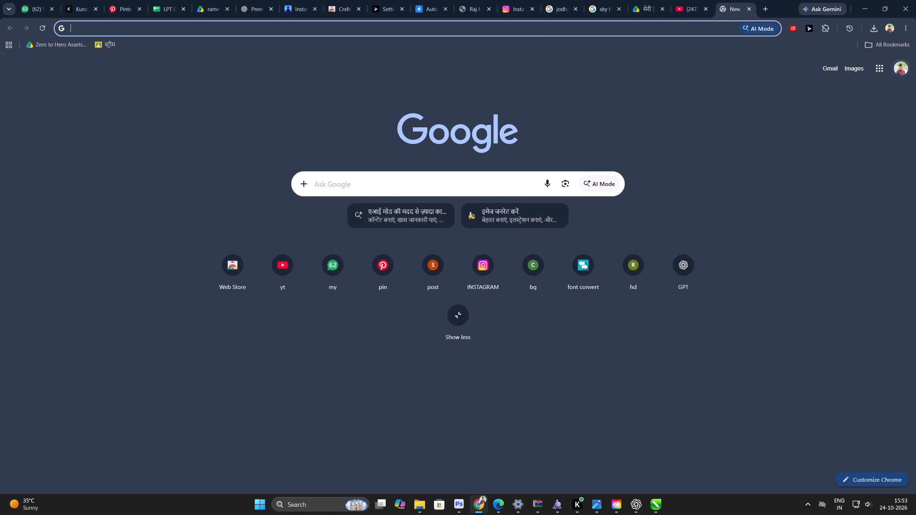
Search Google for INFINITYPRO and skim the web results for the font software.
left_click(369, 184)
type("IN")
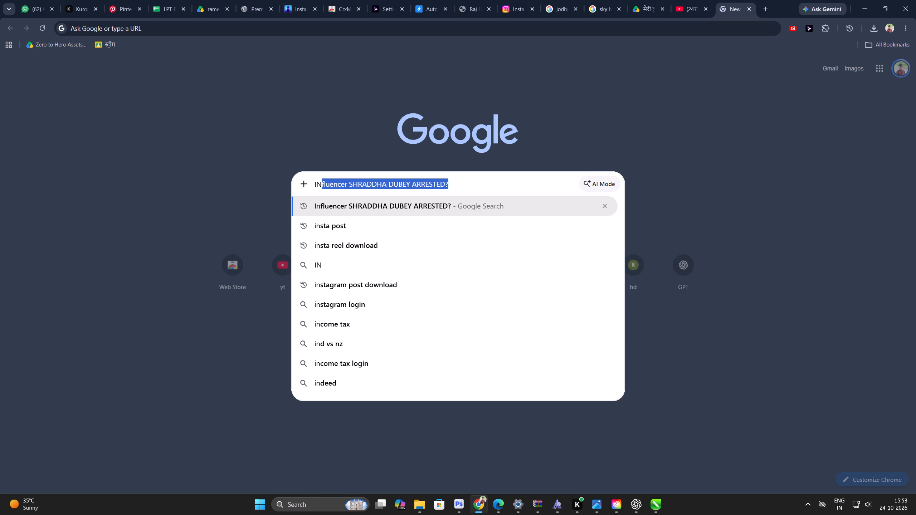
type("FINITYPRO")
key("space")
key("Return")
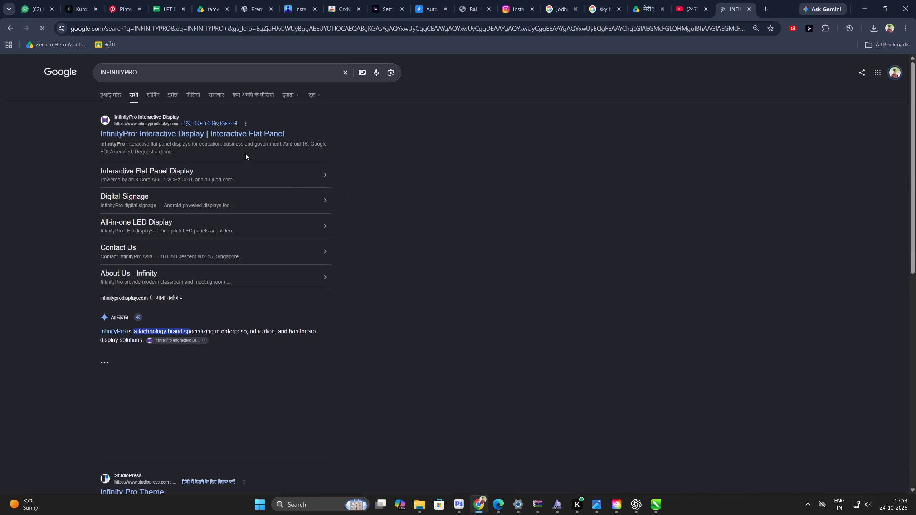
scroll(239, 138, "down", 5)
scroll(221, 144, "up", 2)
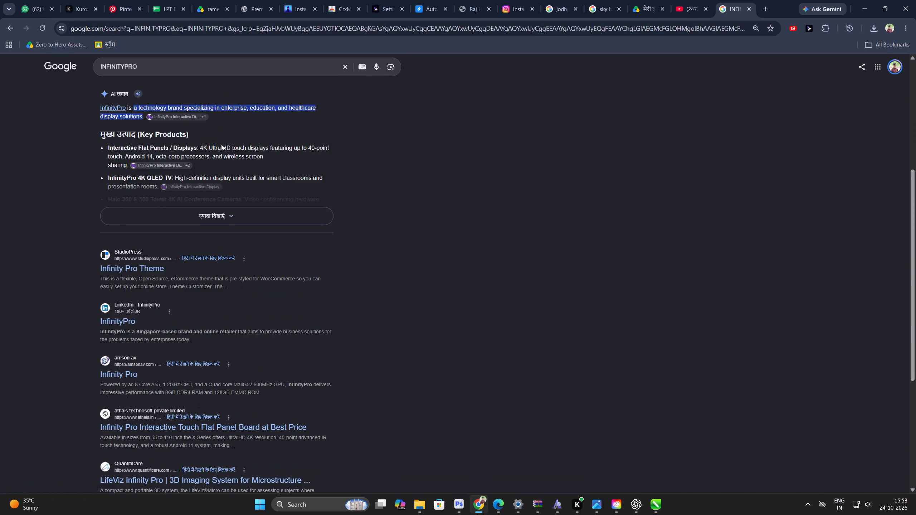
scroll(221, 144, "up", 3)
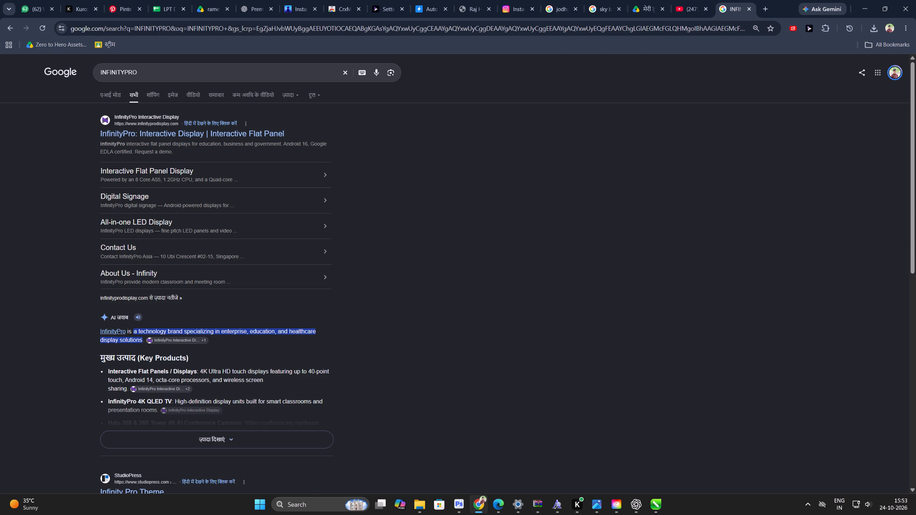
Extend the search to INFINITYPRO FONTS and show the image results for the suggested INFINITY PRO FONTS query.
left_click(187, 68)
key("space")
type("FONTS")
key("Return")
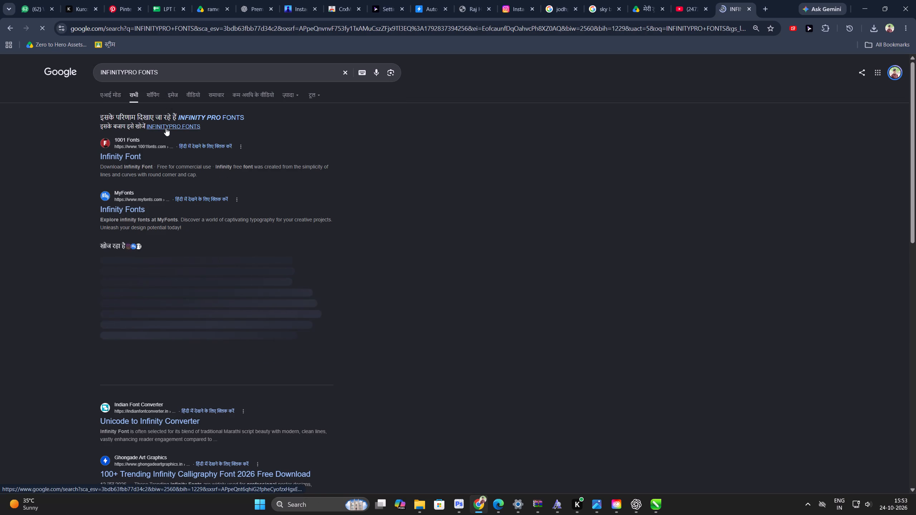
left_click(177, 93)
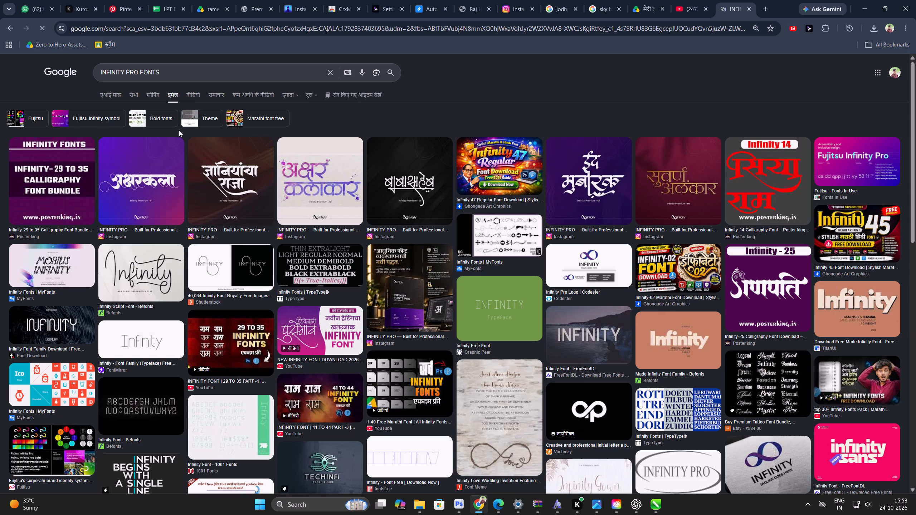
Cut the image search query text, preview the Infinity Premium - 10 calligraphy sample, and examine its related images.
double_click(161, 78)
key("ctrl+a")
key("ctrl+x")
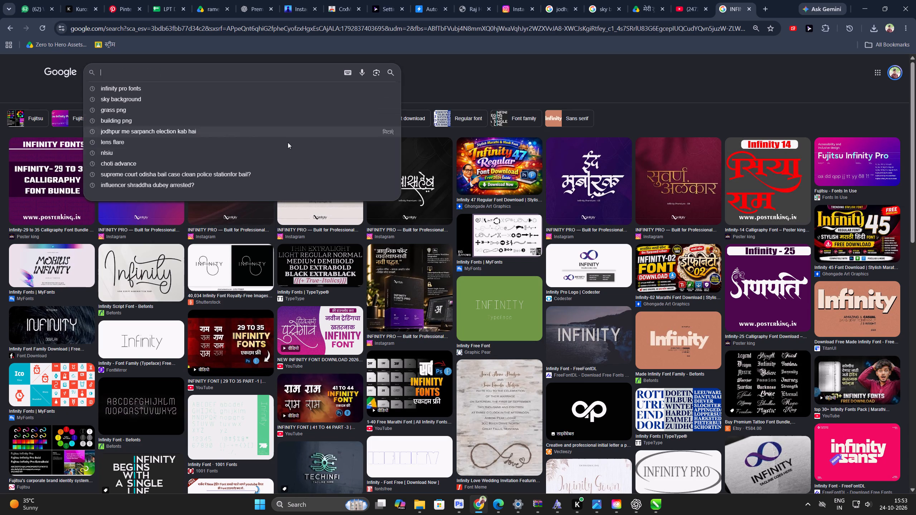
left_click(306, 215)
scroll(915, 331, "down", 2)
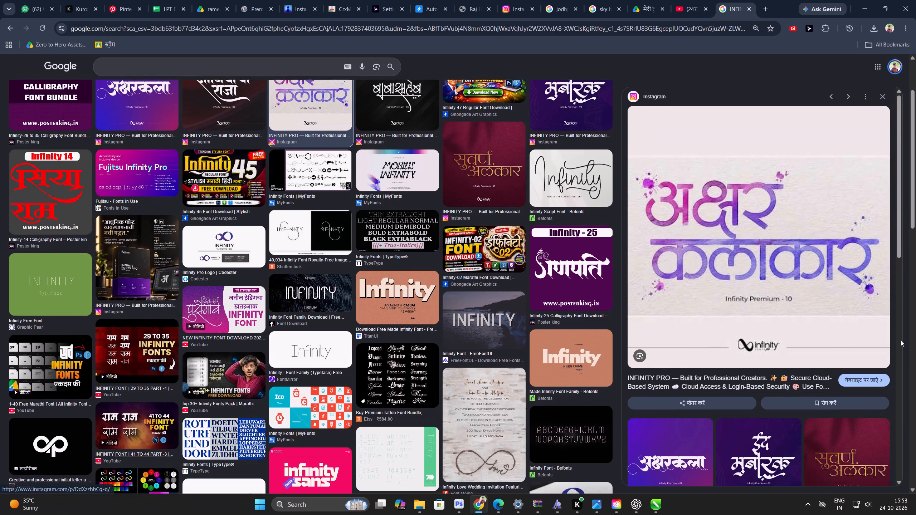
scroll(901, 340, "down", 4)
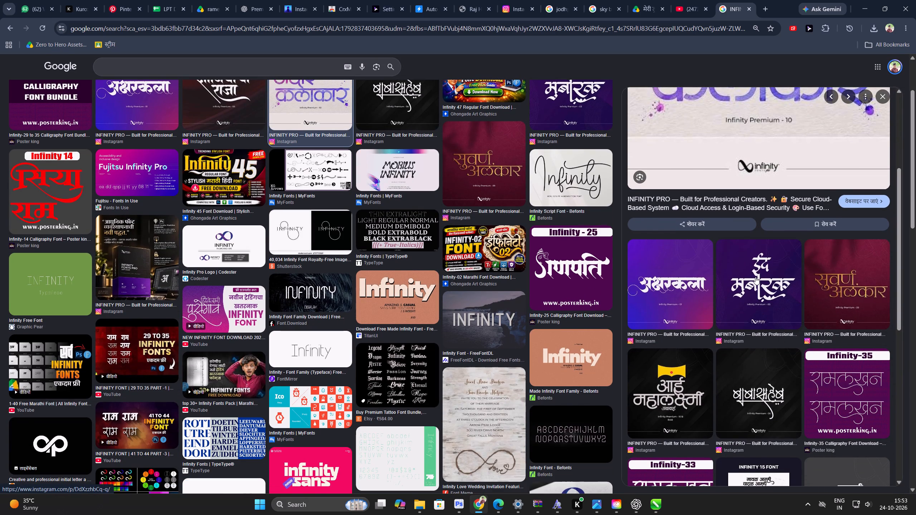
scroll(755, 277, "down", 6)
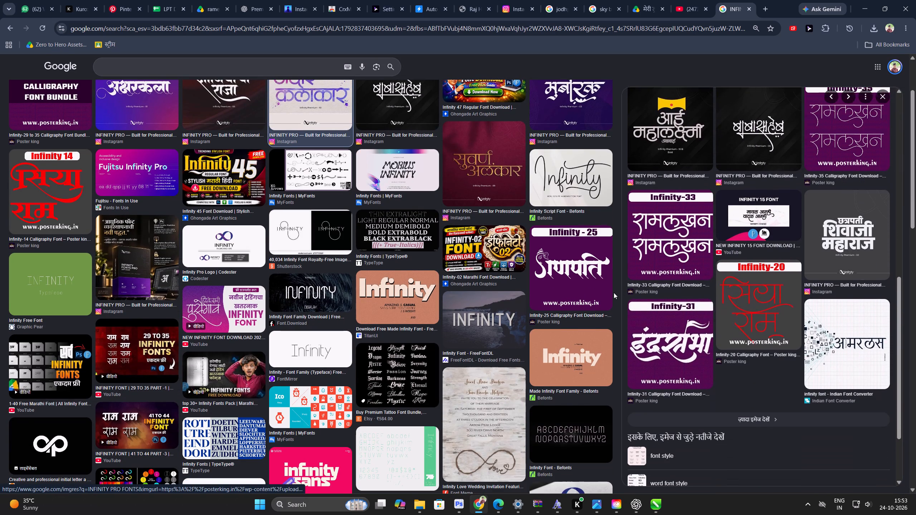
scroll(358, 285, "up", 6)
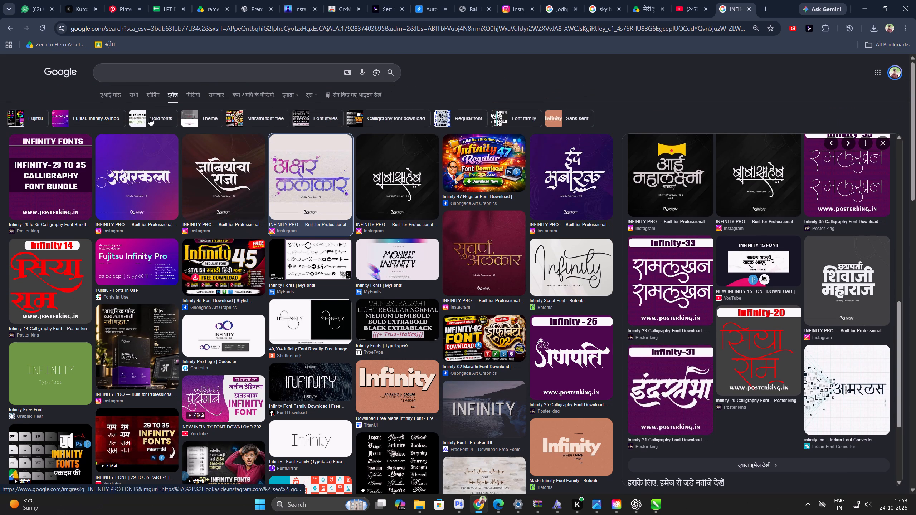
Search the web for INFINITY PRO FONTS GETINTOPC, scan the first page of results, and go to the second page.
left_click(137, 95)
double_click(167, 75)
key("ctrl+a")
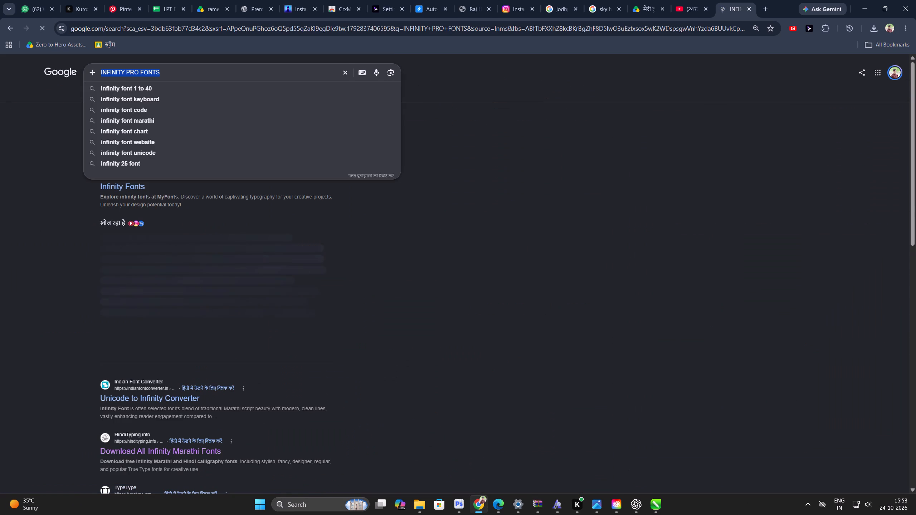
key("ctrl+v")
key("space")
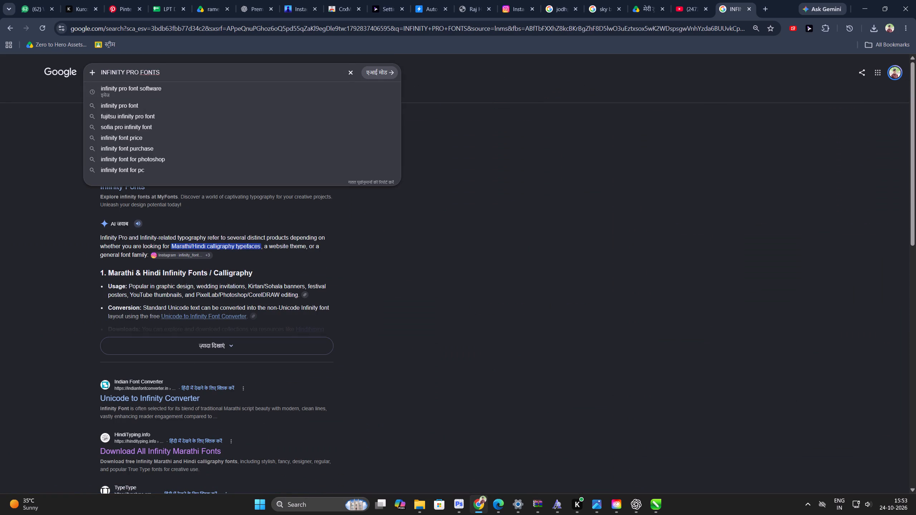
type("GETINTOPC")
key("Return")
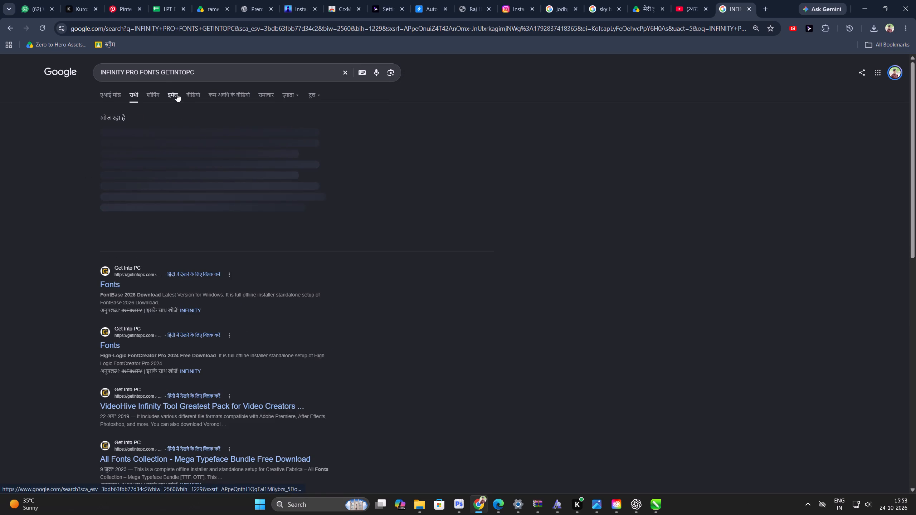
scroll(136, 283, "down", 4)
scroll(141, 339, "down", 4)
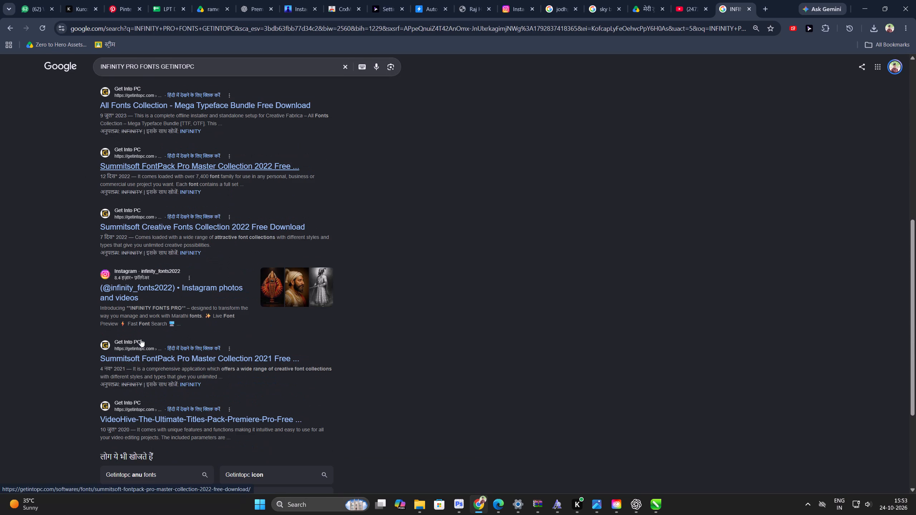
scroll(141, 339, "down", 5)
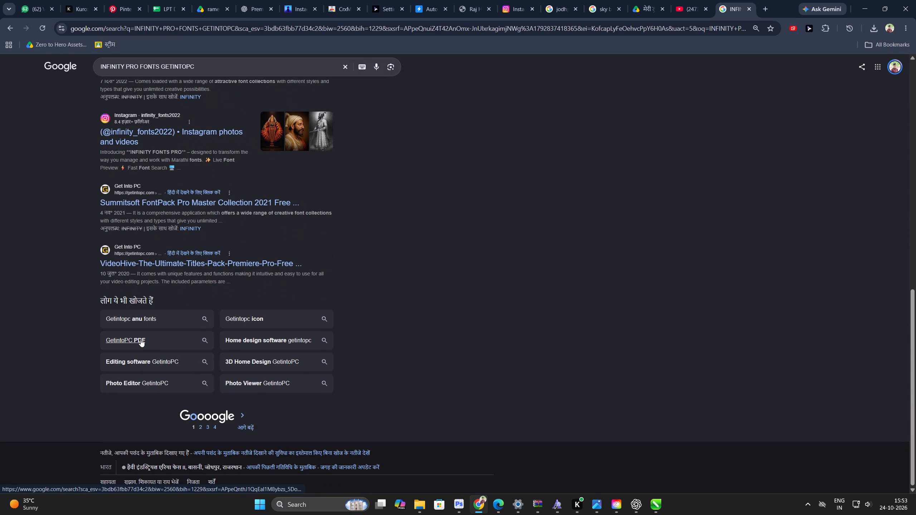
left_click(201, 429)
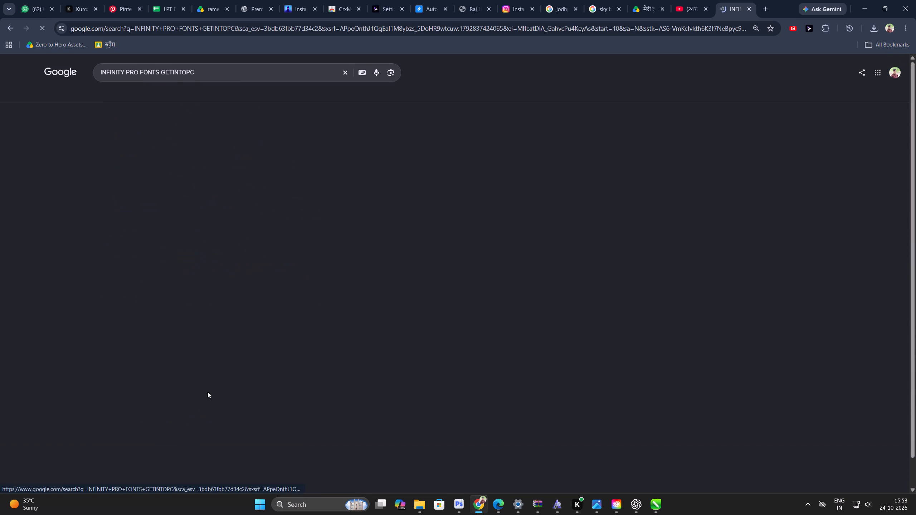
Open the fontsfree Infinity font download page, examine its preview and details, and return to the search results.
left_click(190, 241)
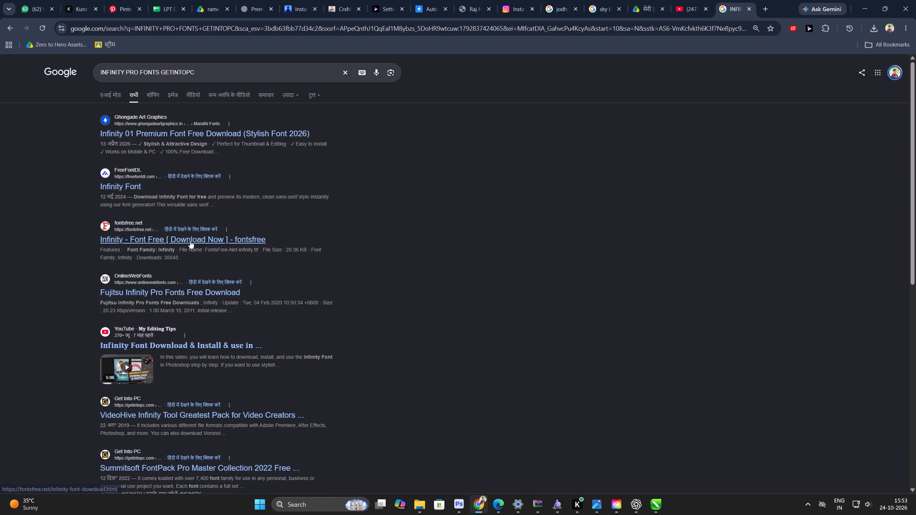
left_click(154, 126)
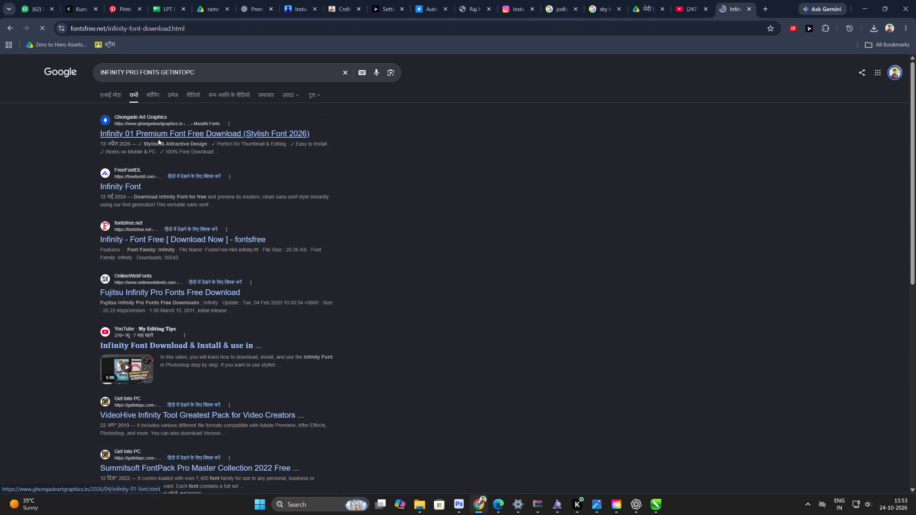
scroll(340, 239, "down", 2)
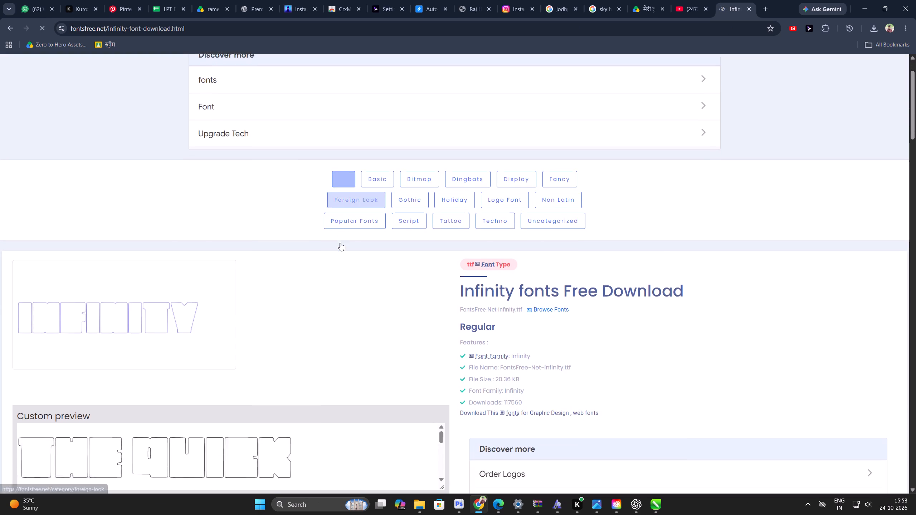
scroll(340, 243, "down", 8)
scroll(340, 244, "up", 9)
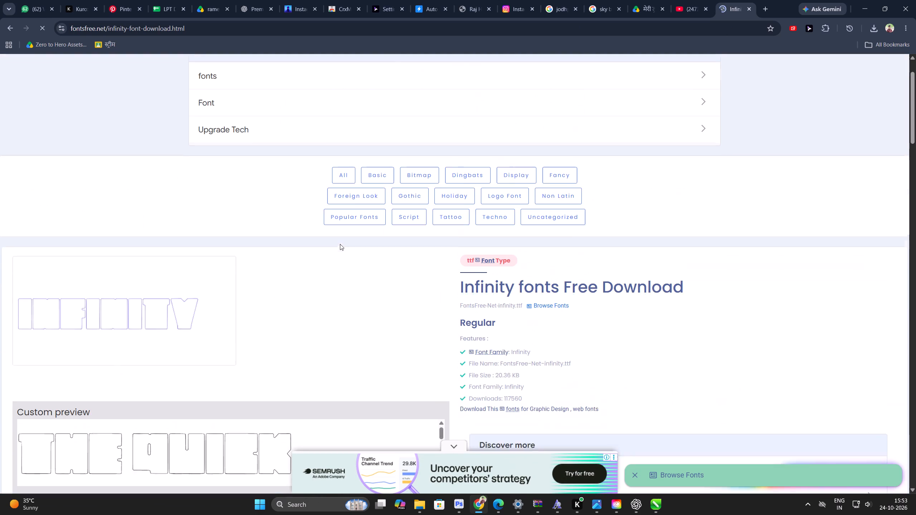
left_click(340, 244)
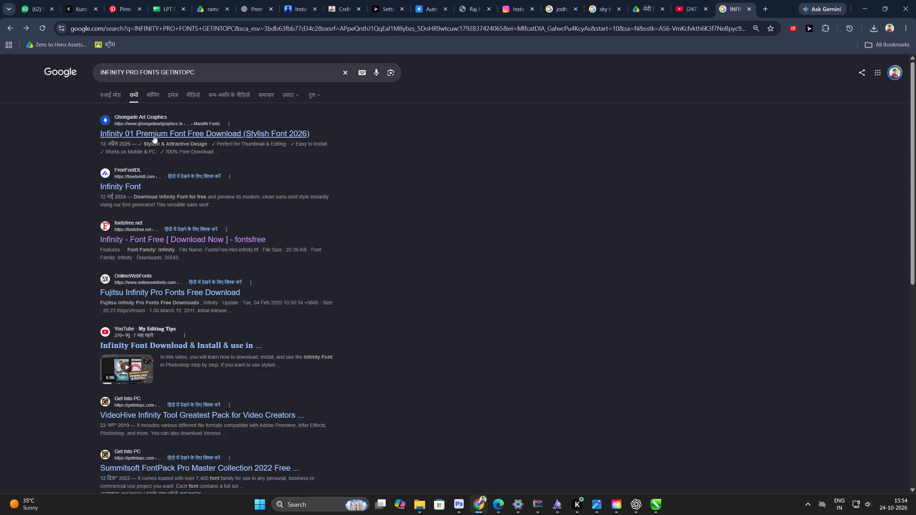
Open the Infinity 01 Premium Font page on Ghongade Art Graphics, skim its font sample, and return to the search results.
left_click(154, 136)
scroll(300, 227, "down", 2)
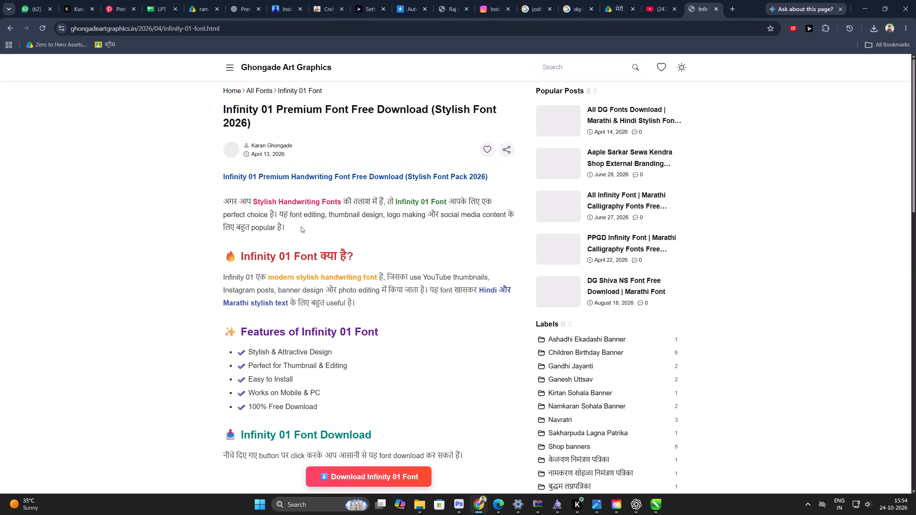
scroll(301, 226, "down", 5)
scroll(303, 230, "up", 4)
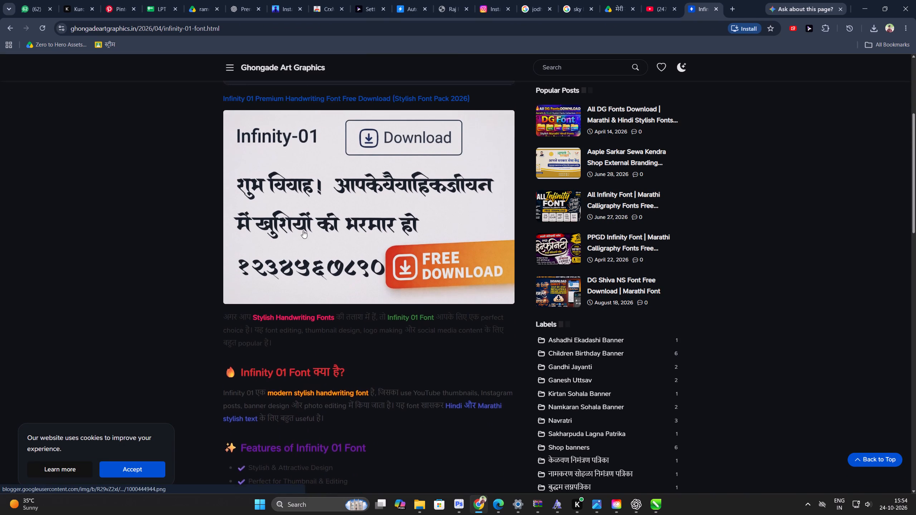
scroll(303, 230, "up", 8)
left_click(303, 231)
Reopen the Infinity 01 Premium Font page and examine its features, download section and related posts down to the footer.
left_click(161, 126)
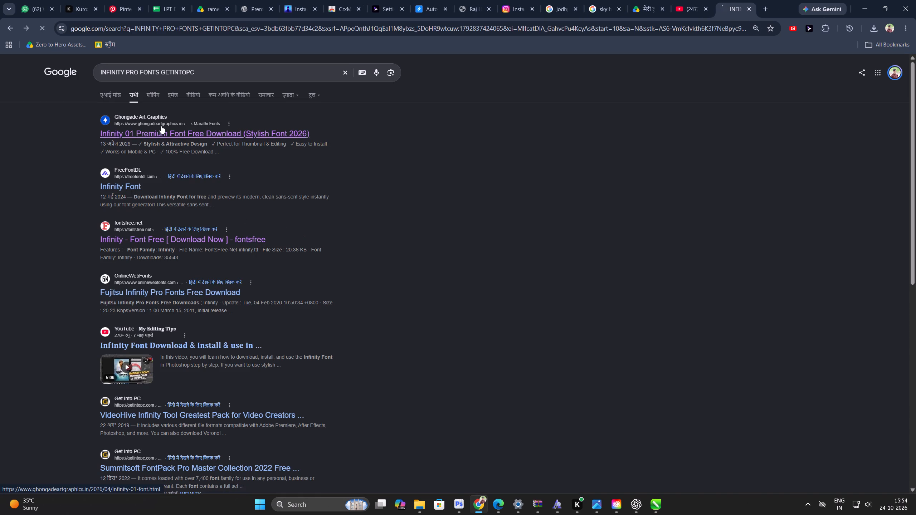
scroll(325, 205, "down", 8)
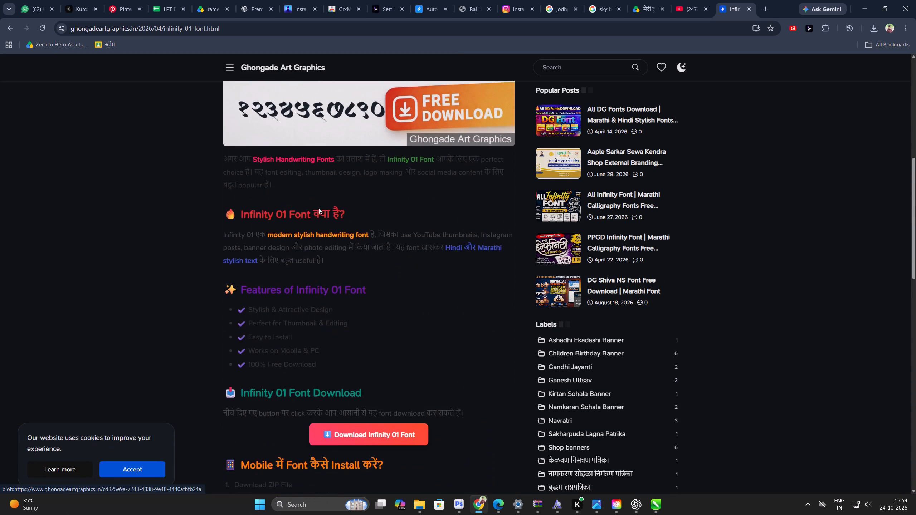
scroll(319, 208, "down", 5)
scroll(276, 229, "down", 11)
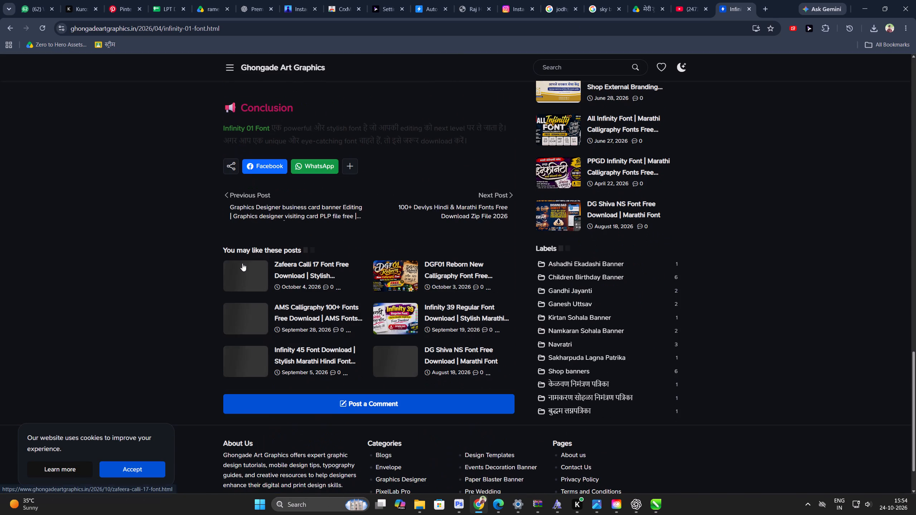
scroll(242, 264, "up", 20)
scroll(242, 264, "up", 4)
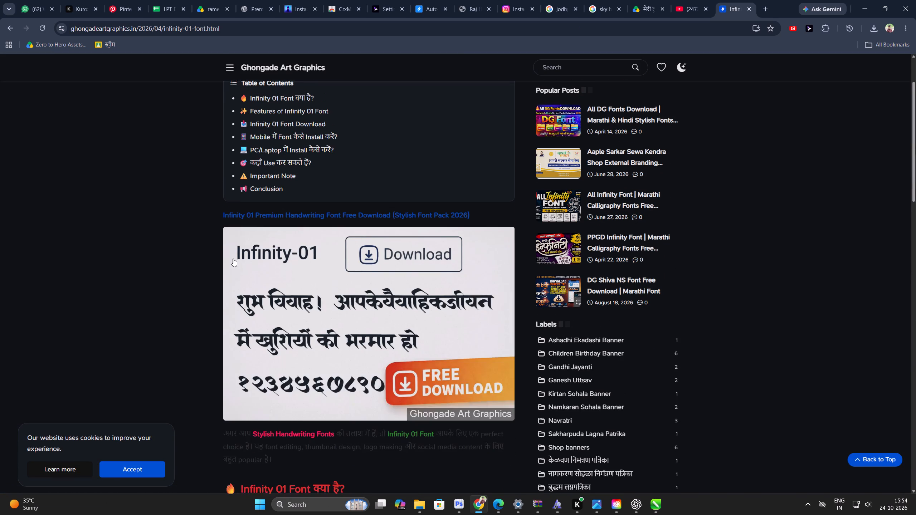
scroll(233, 259, "up", 2)
scroll(233, 195, "up", 4)
left_click(226, 136)
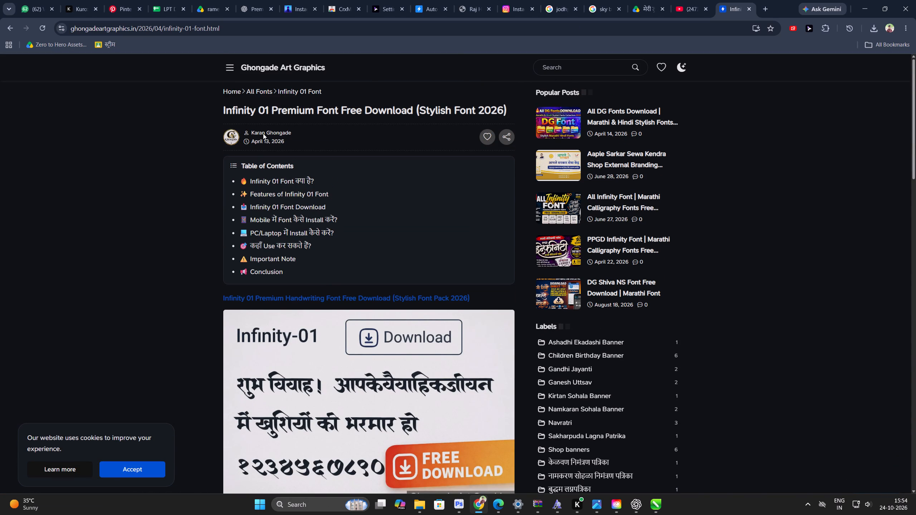
Go to the Ghongade Art Graphics home page, open the All Infinity Font Marathi calligraphy post, and look through it.
left_click(254, 70)
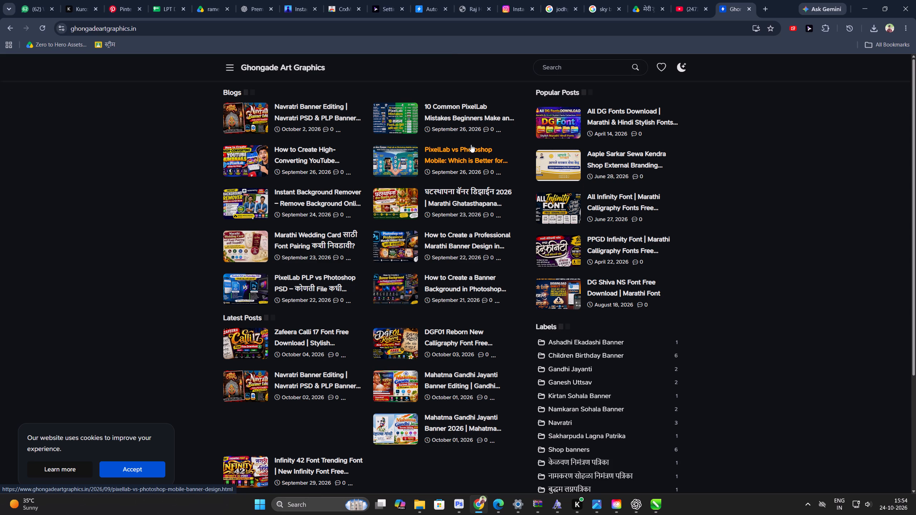
left_click(613, 196)
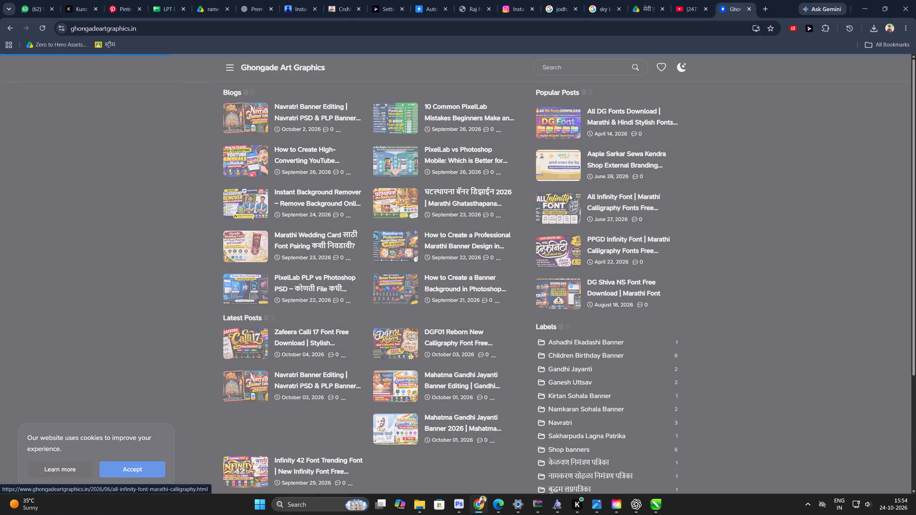
scroll(402, 202, "down", 8)
scroll(396, 208, "up", 5)
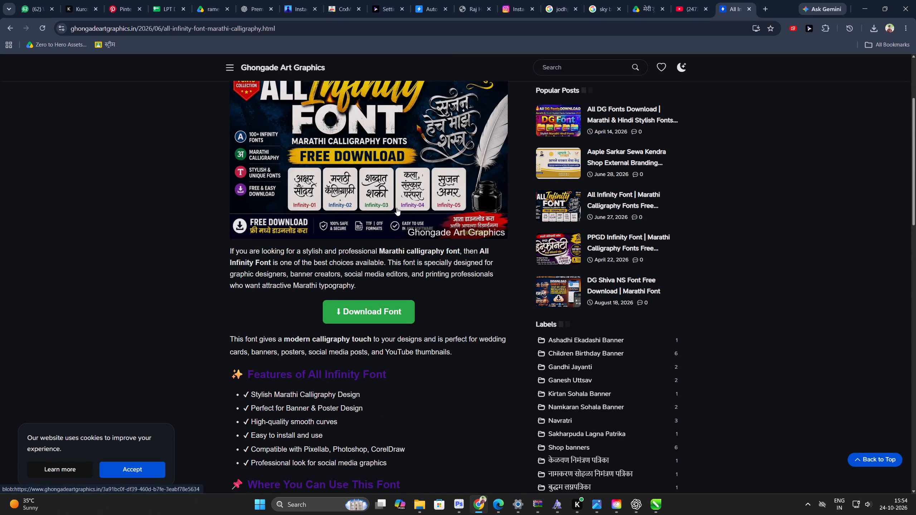
scroll(396, 209, "down", 20)
scroll(396, 209, "down", 5)
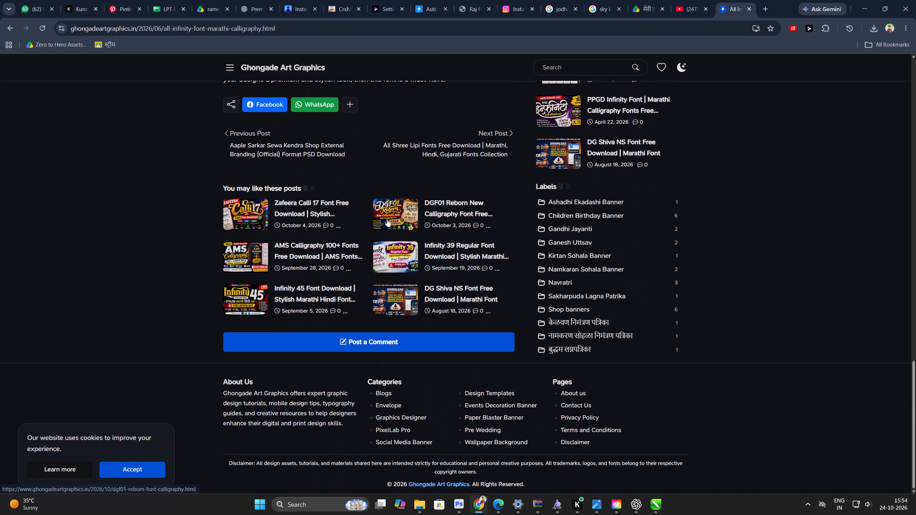
Return to the Google results for INFINITY PRO FONTS GETINTOPC and look through result pages 2, 3 and 1 for a font download.
double_click(387, 219)
left_click(595, 34)
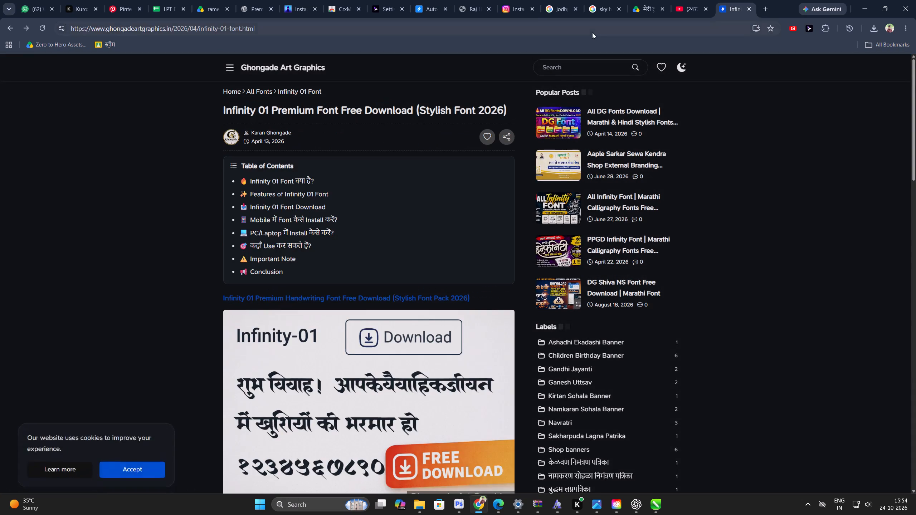
scroll(250, 209, "down", 5)
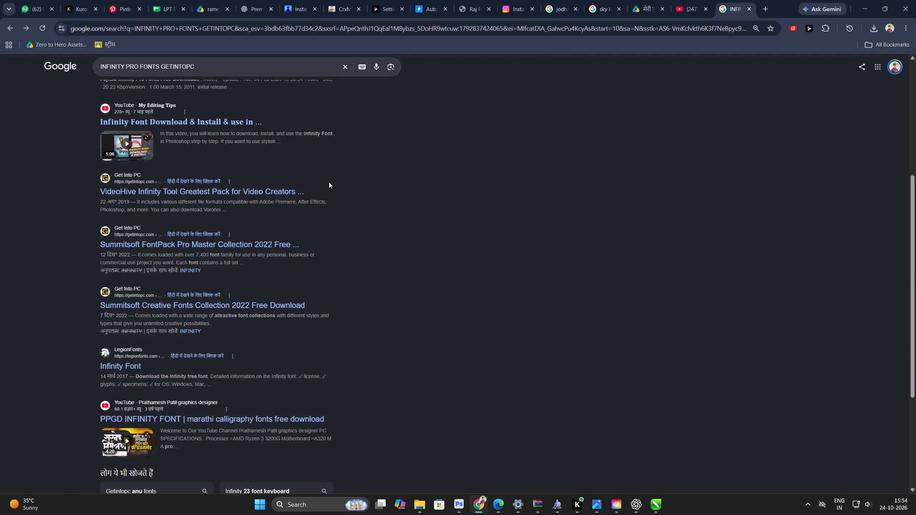
scroll(329, 182, "down", 4)
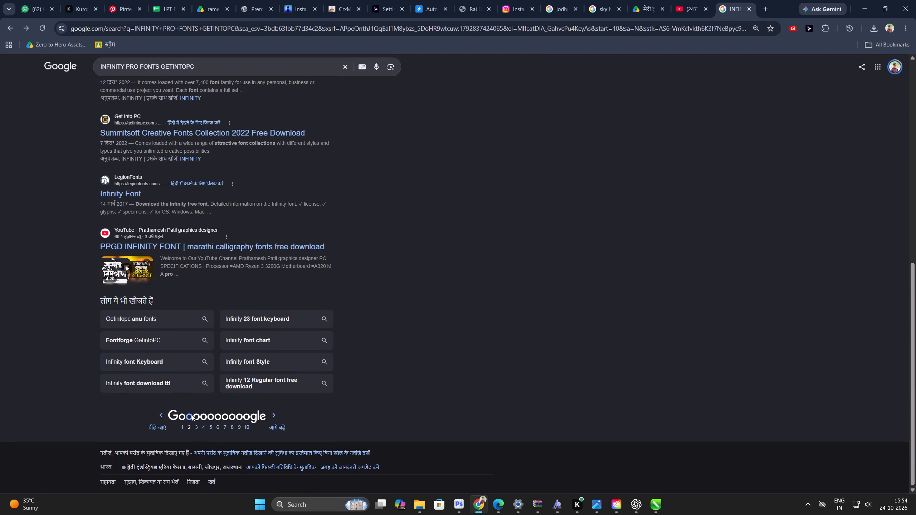
left_click(194, 423)
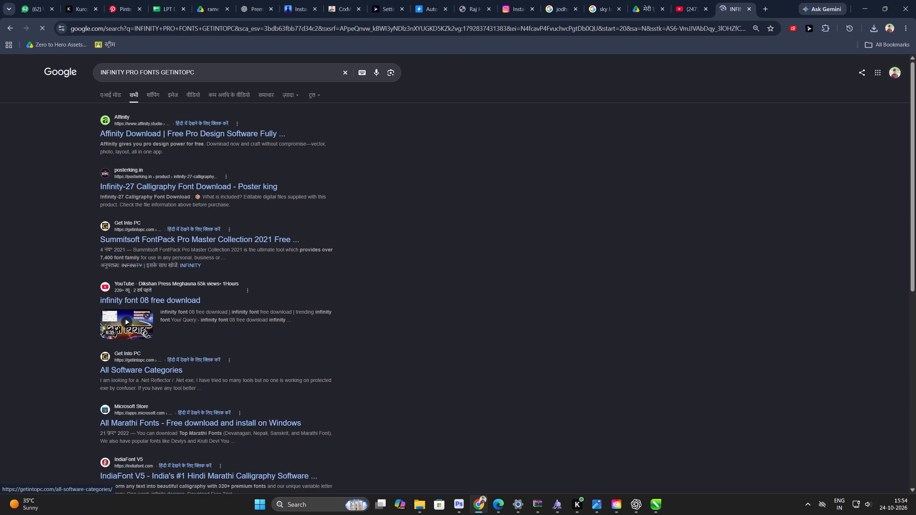
scroll(174, 315, "down", 4)
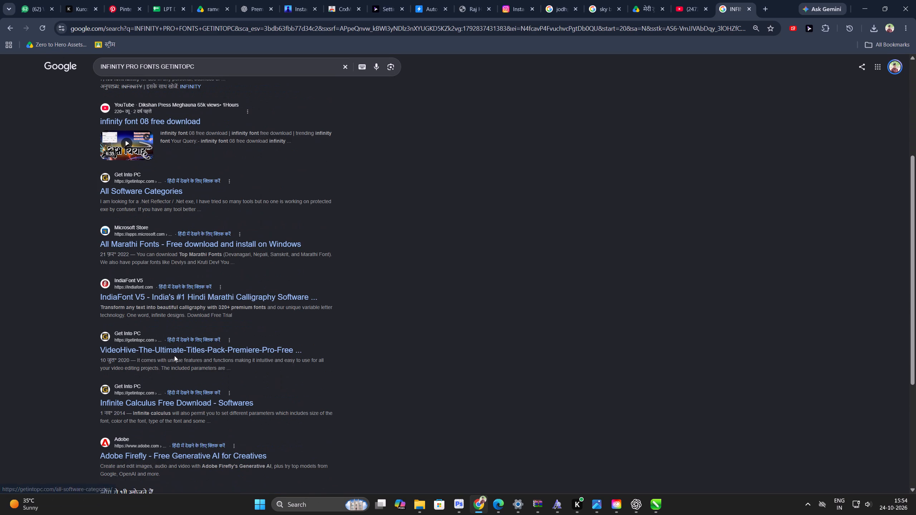
scroll(174, 355, "down", 3)
left_click(174, 354)
scroll(177, 339, "up", 5)
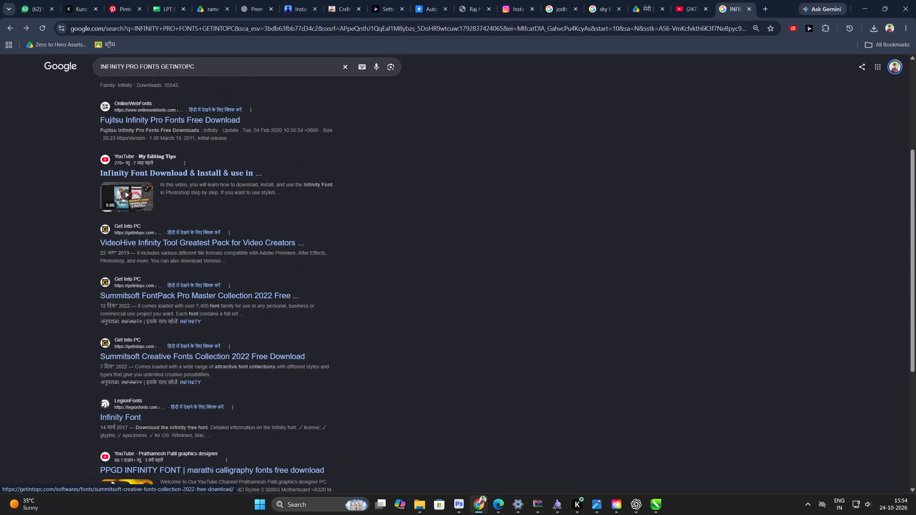
left_click(162, 321)
scroll(161, 250, "up", 9)
Cut INFINITY PRO FONTS from the Google query, switch to YouTube, and search there for that phrase.
left_click_drag(239, 59, 55, 61)
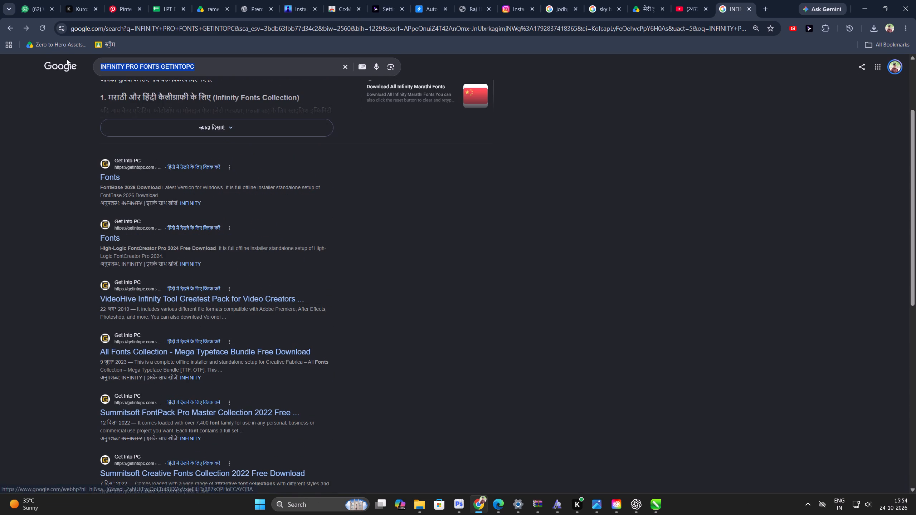
left_click(123, 64)
left_click(145, 64)
left_click_drag(160, 68, 52, 88)
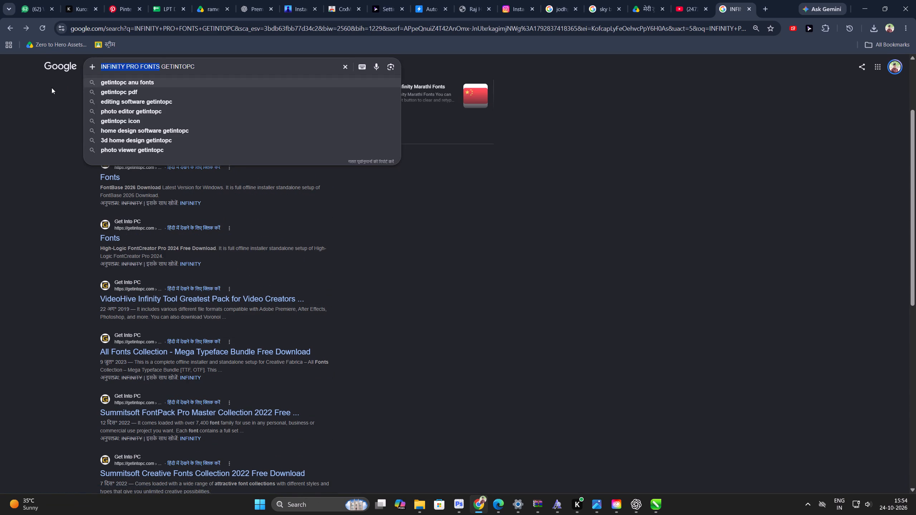
left_click_drag(52, 88, 50, 88)
key("ctrl+x")
left_click_drag(280, 0, 286, 0)
left_click_drag(380, 0, 386, 0)
left_click_drag(577, 0, 584, 0)
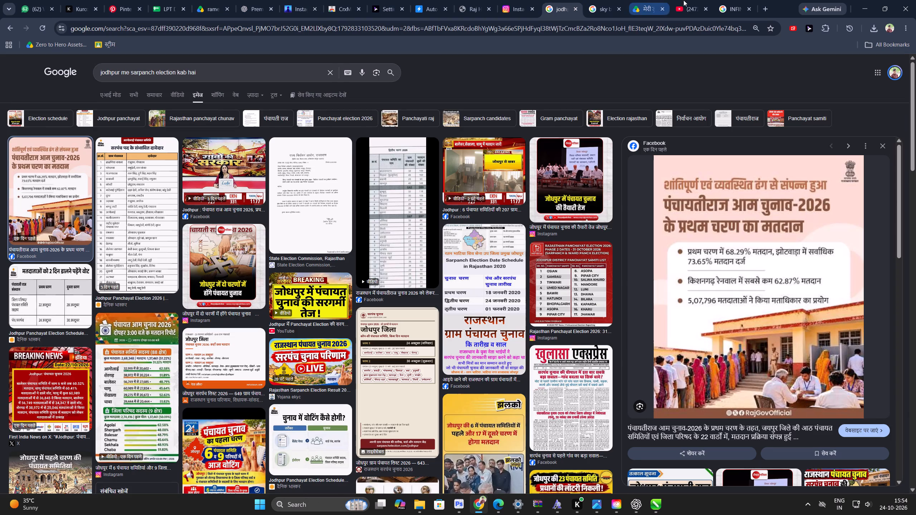
left_click(686, 0)
left_click(310, 63)
double_click(434, 68)
key("ctrl+a")
key("ctrl+v")
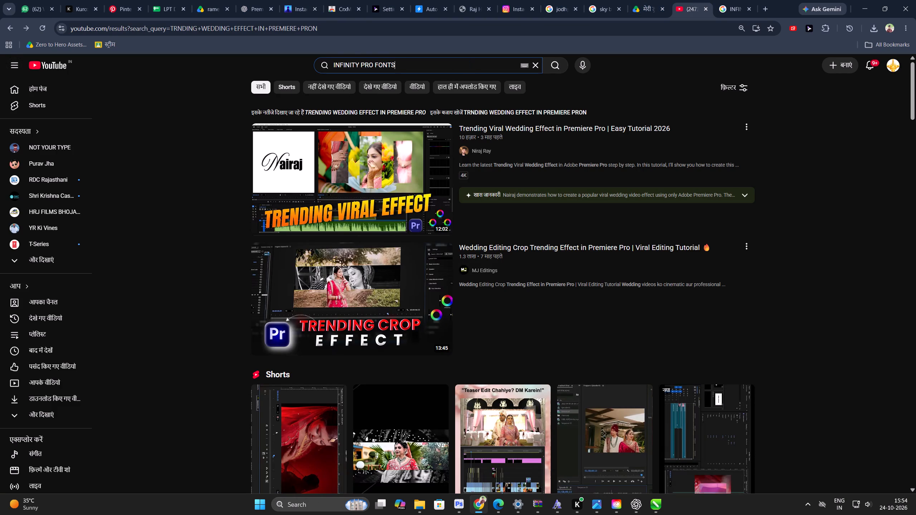
key("Return")
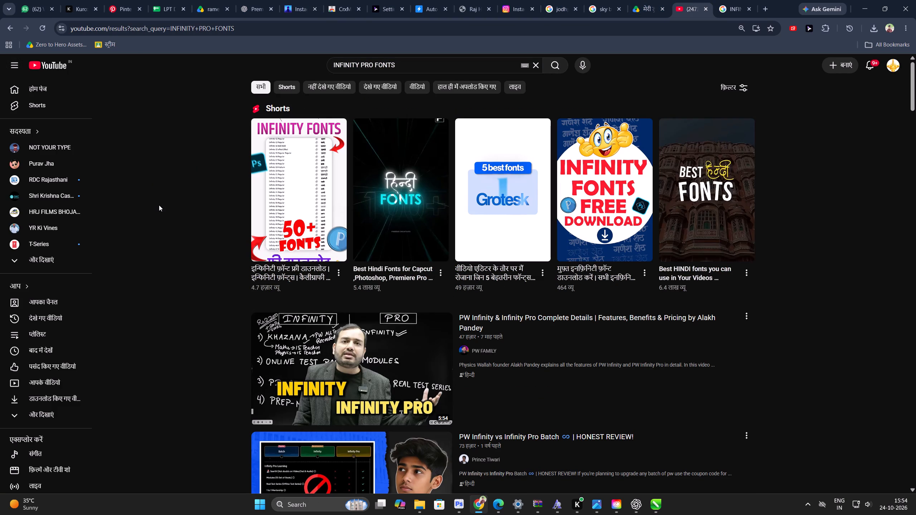
Look through the YouTube results for INFINITY PRO FONTS, examining the video and Shorts listings for a suitable Infinity font download.
scroll(159, 208, "down", 3)
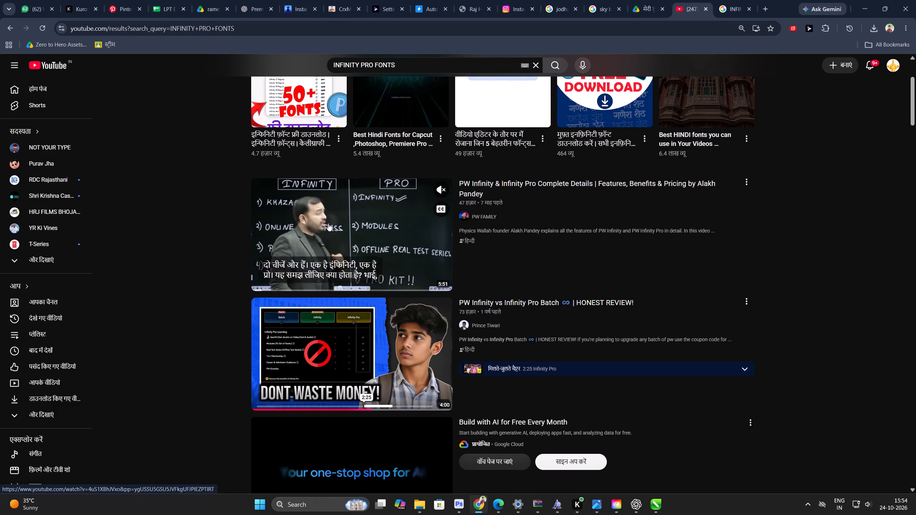
scroll(320, 226, "down", 19)
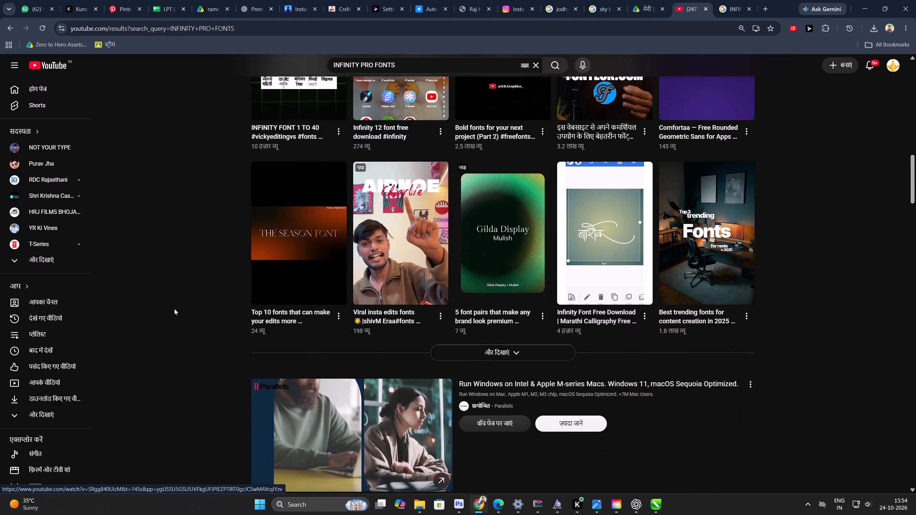
scroll(174, 309, "down", 14)
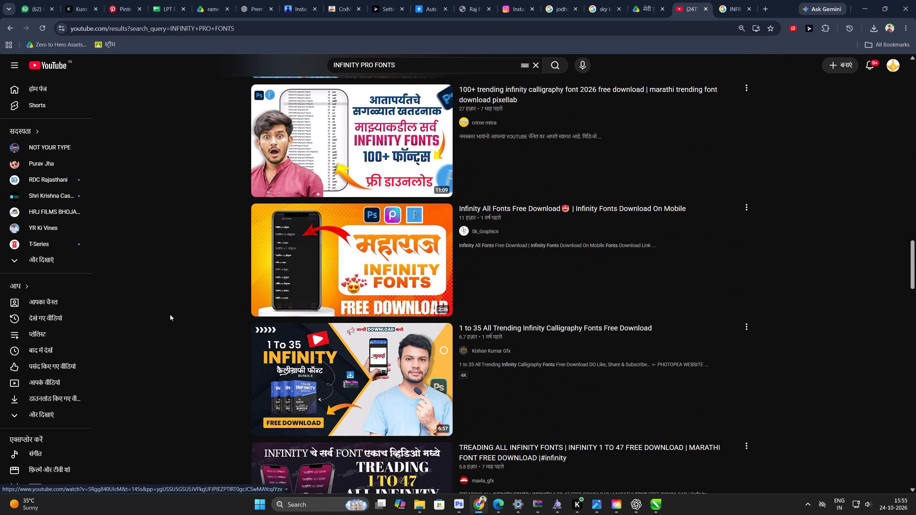
scroll(170, 314, "down", 14)
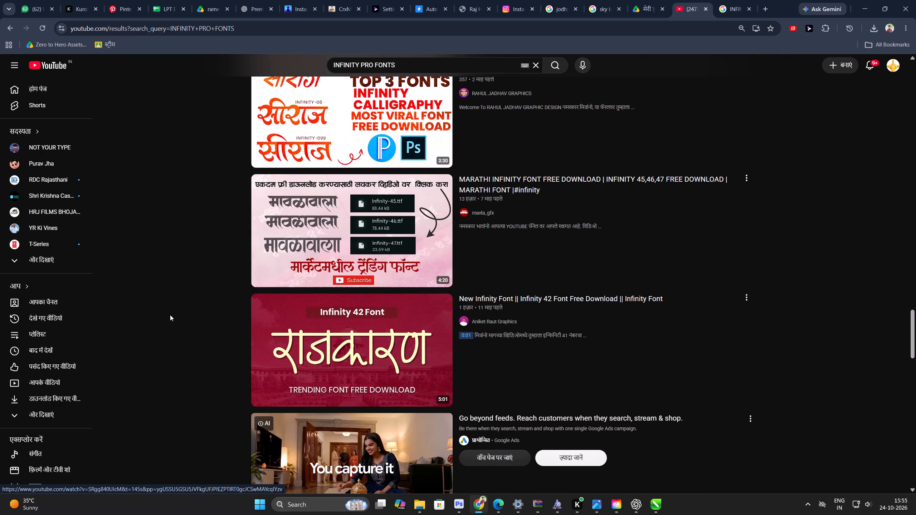
scroll(170, 315, "down", 4)
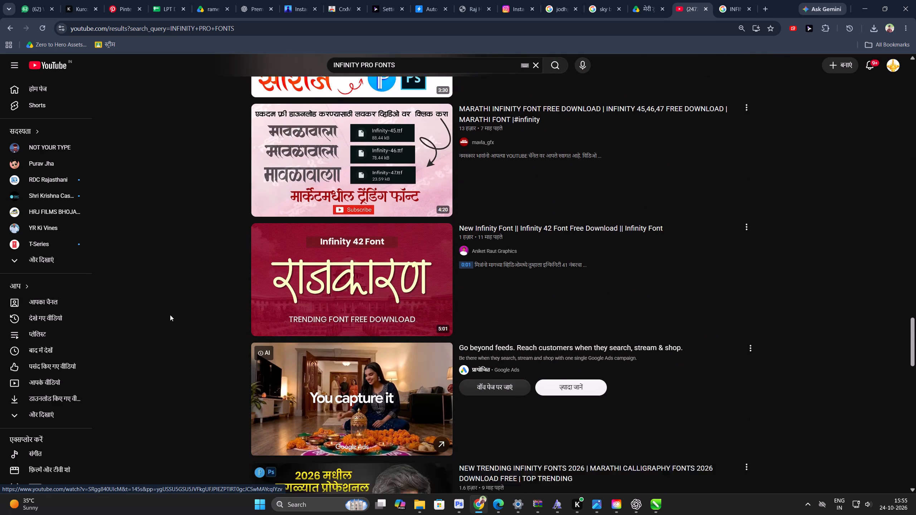
scroll(170, 315, "down", 17)
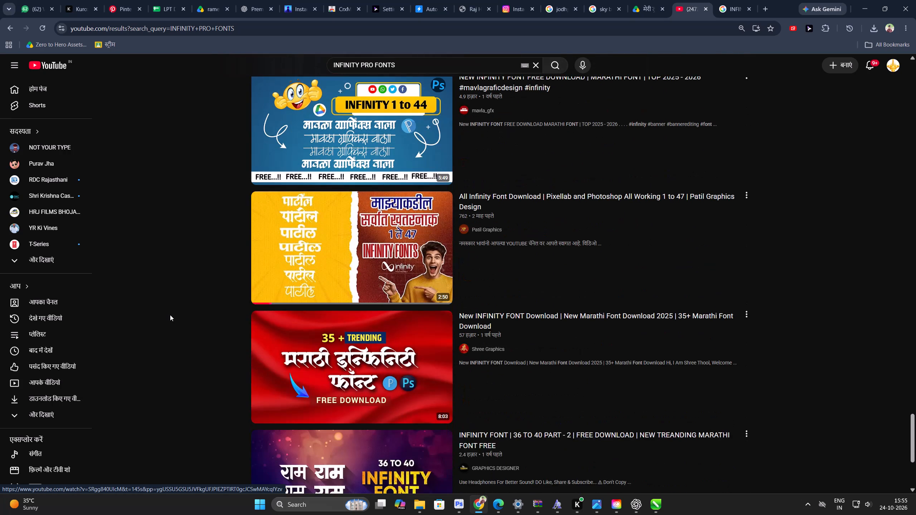
scroll(170, 315, "down", 13)
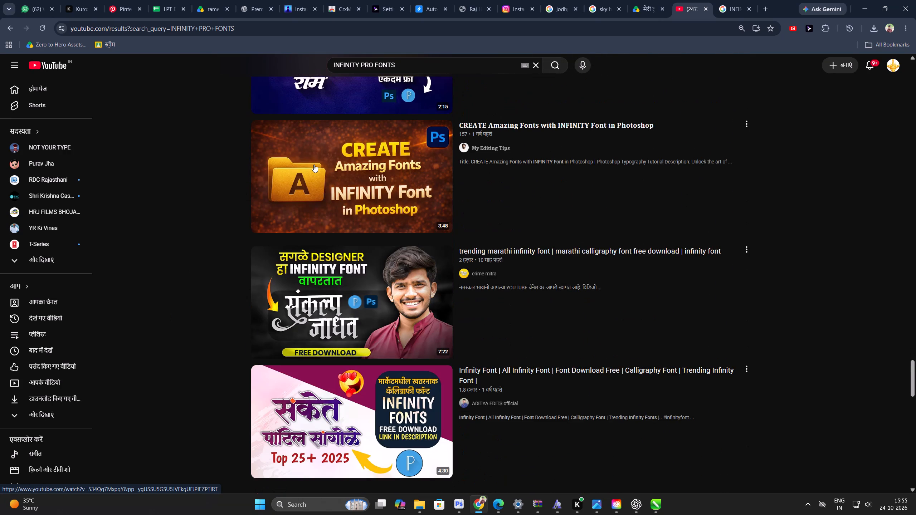
scroll(206, 230, "down", 6)
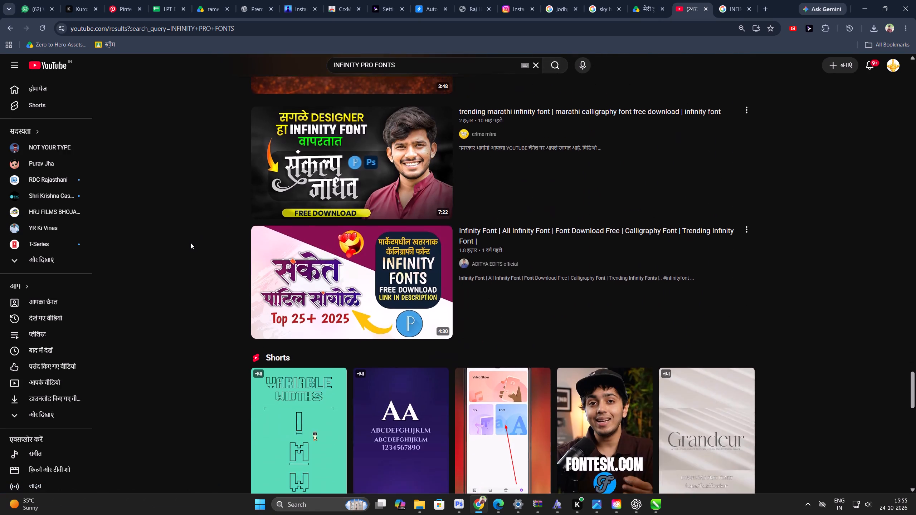
scroll(191, 243, "down", 6)
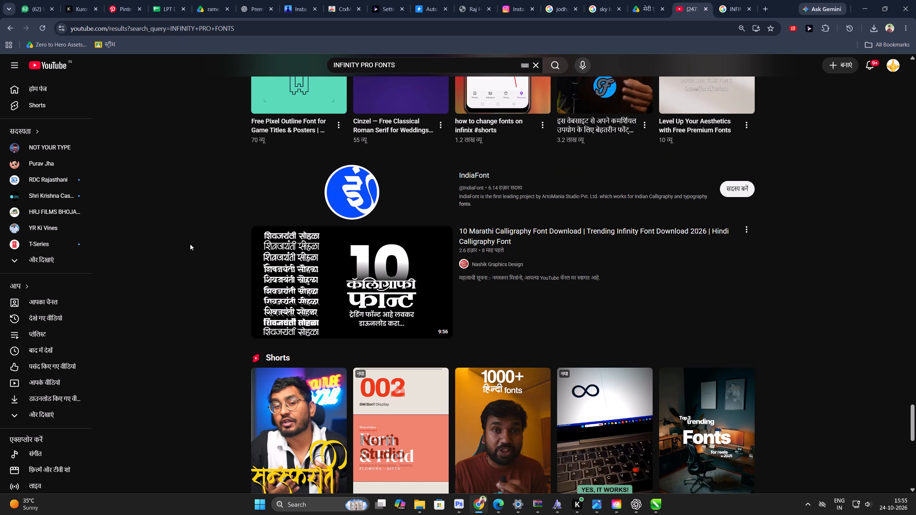
scroll(190, 244, "down", 13)
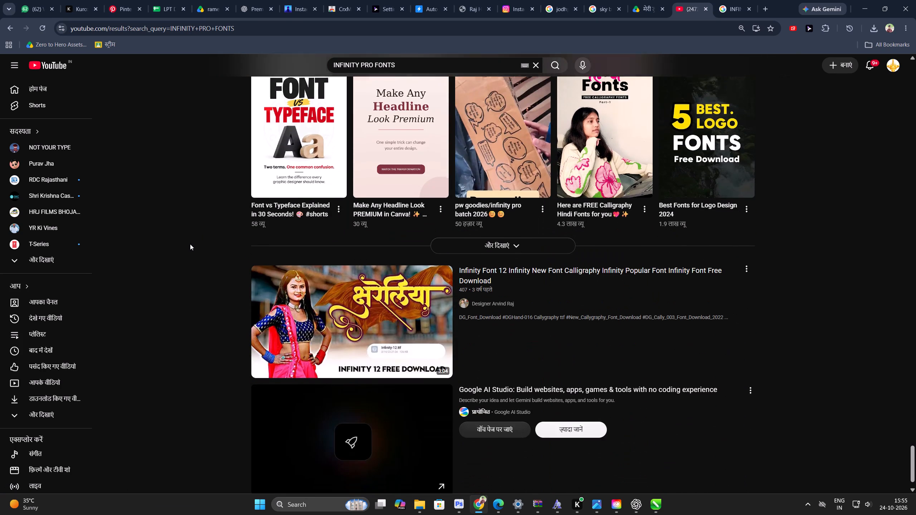
scroll(190, 244, "down", 11)
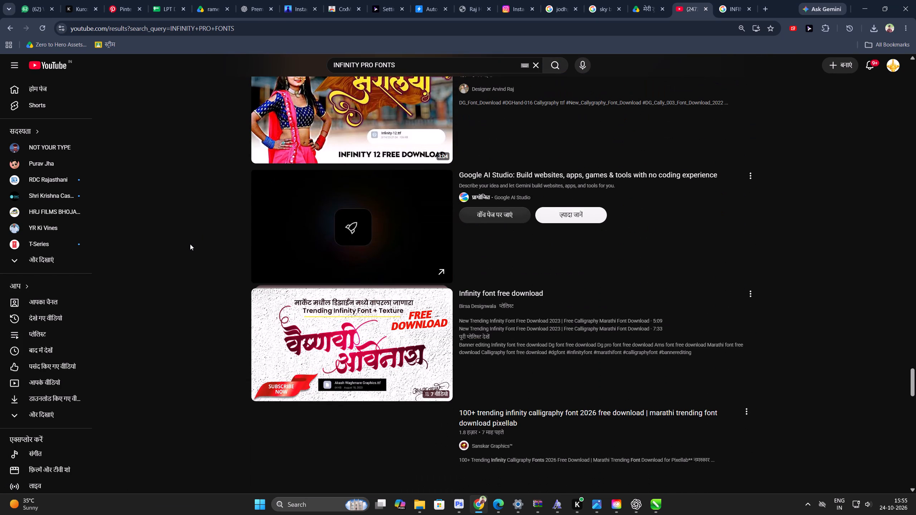
scroll(190, 244, "down", 4)
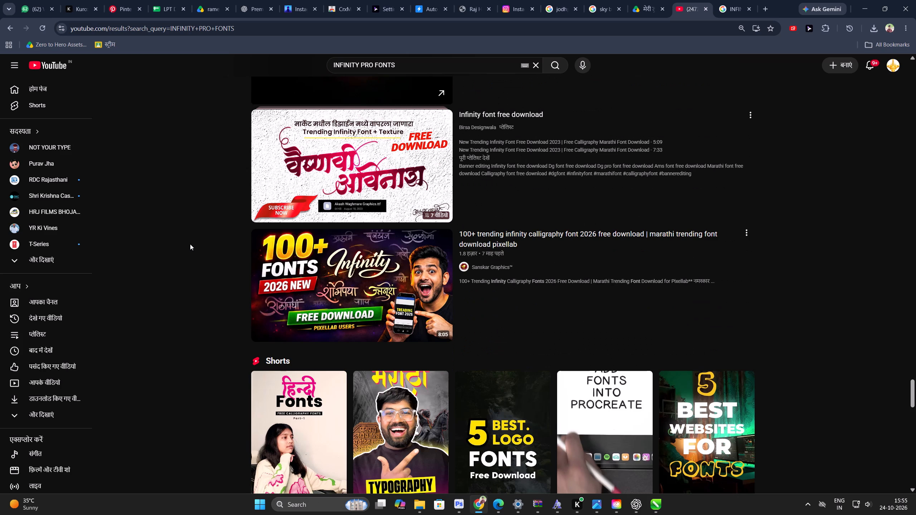
scroll(190, 244, "down", 3)
scroll(197, 299, "down", 3)
scroll(195, 344, "down", 2)
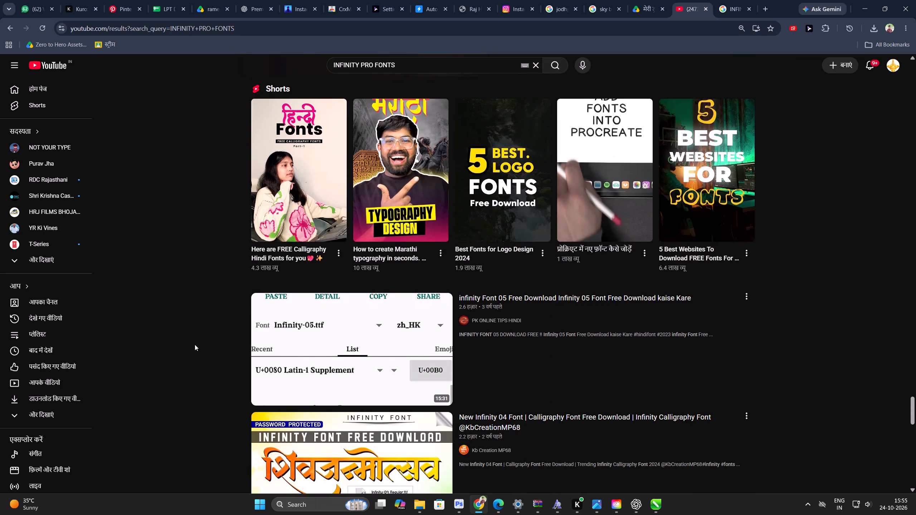
scroll(195, 344, "down", 15)
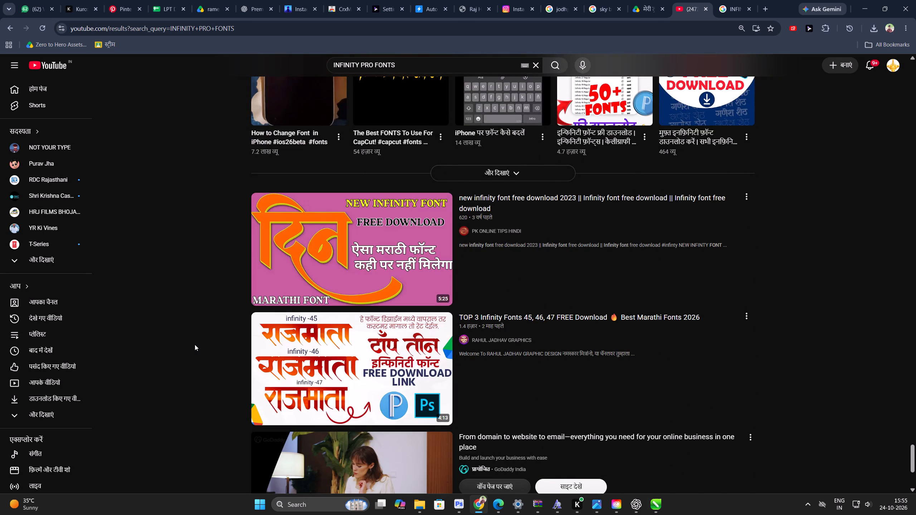
scroll(195, 344, "down", 13)
scroll(189, 353, "down", 10)
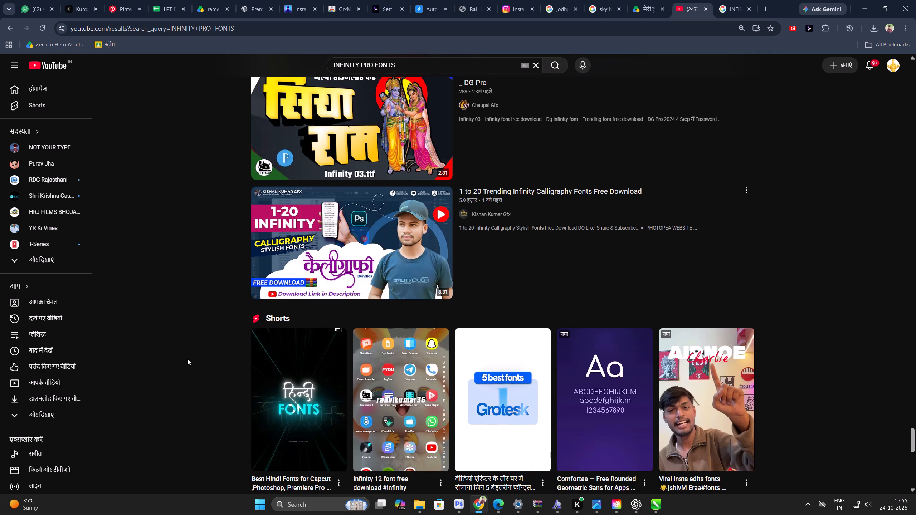
scroll(187, 359, "down", 14)
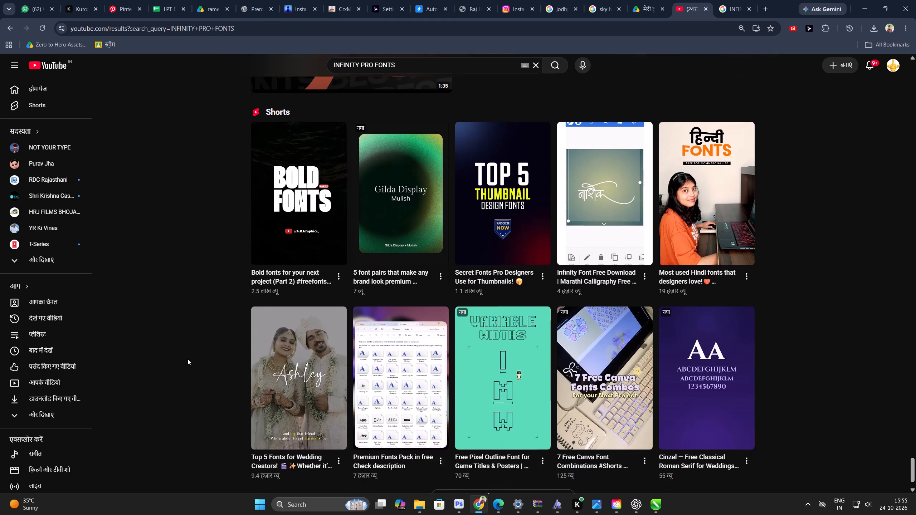
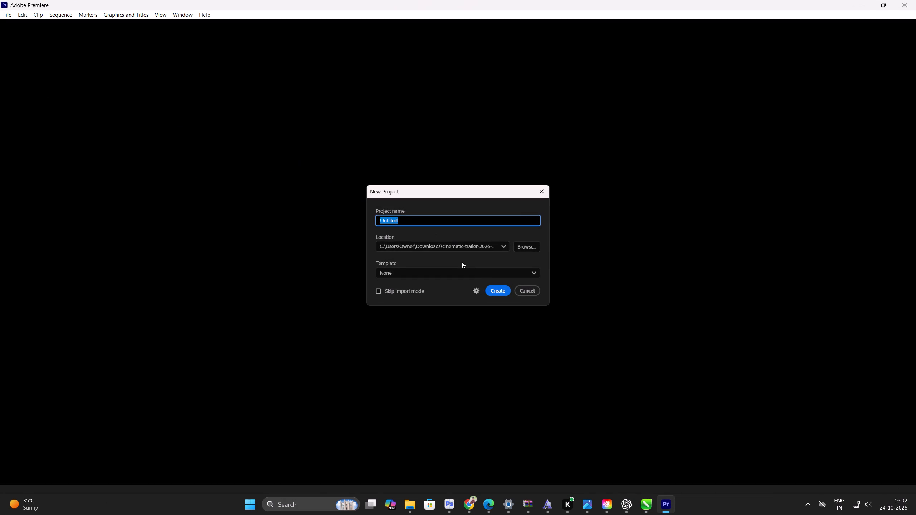
Create a new Premiere project named Untitled in the cinematic-trailer download folder with no template, replacing the existing project file.
left_click(503, 296)
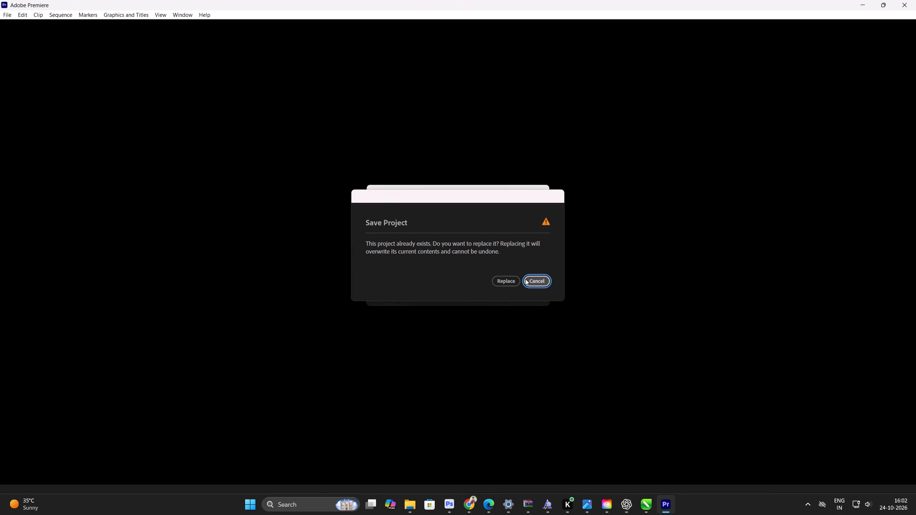
left_click(525, 279)
left_click(497, 280)
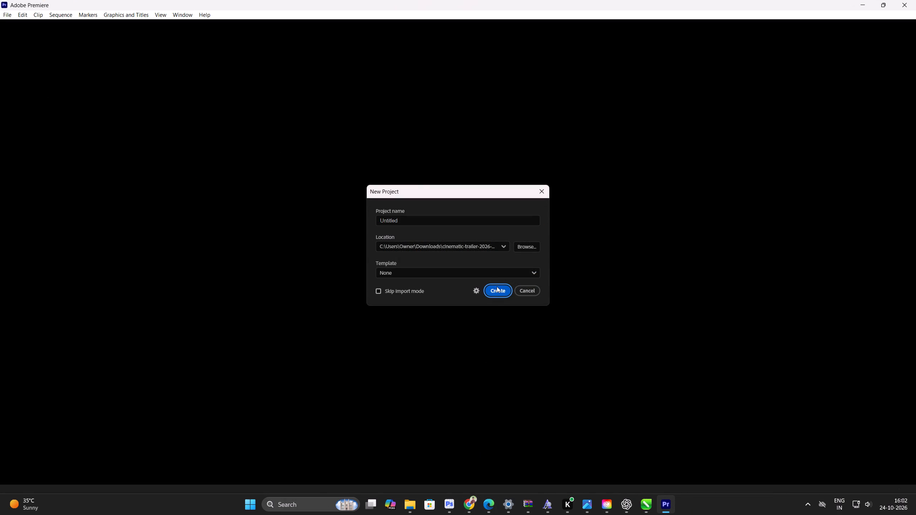
left_click(497, 290)
left_click(516, 284)
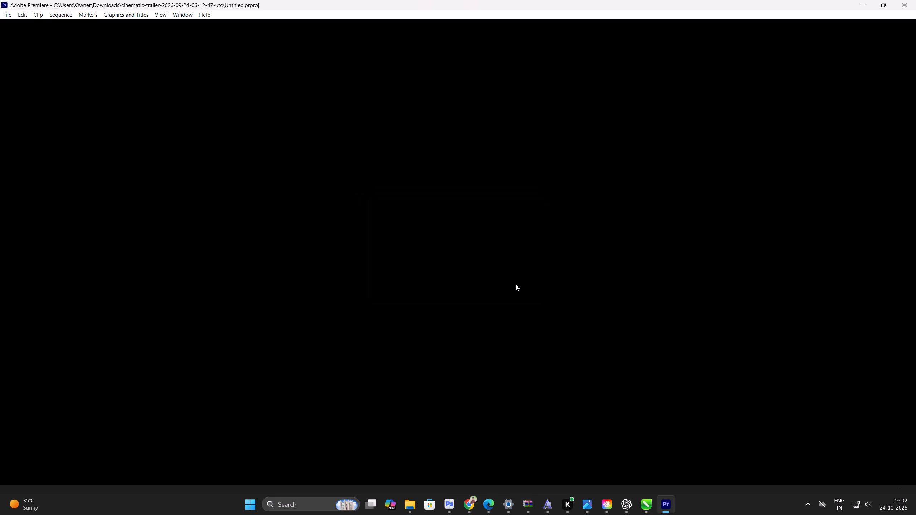
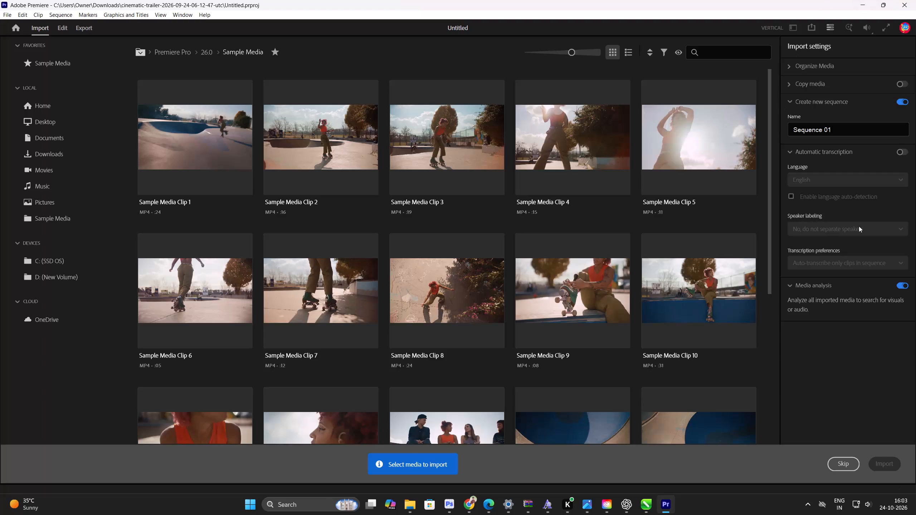
Skip the sample media import and import Firefly_Gemini Flash - 2026-10-22T181333.875.png from Downloads into the project.
left_click(846, 461)
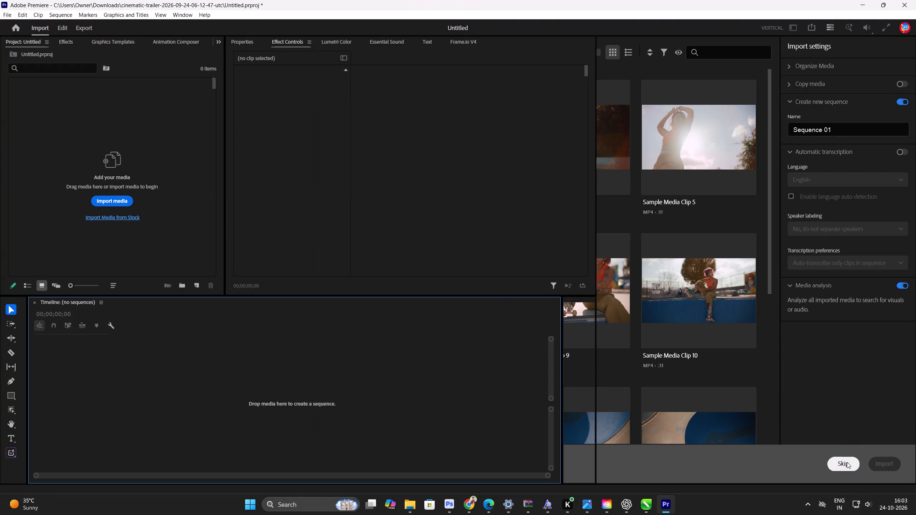
key("ctrl+i")
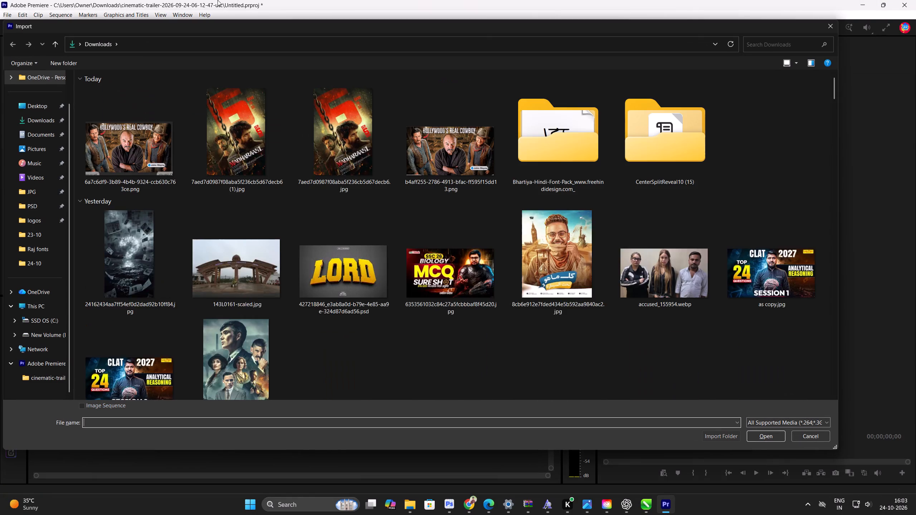
scroll(573, 261, "down", 5)
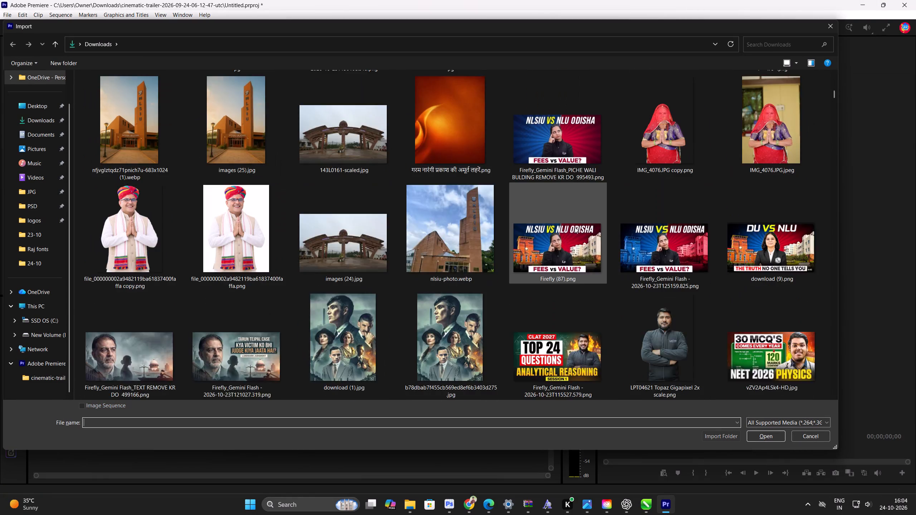
scroll(575, 227, "down", 4)
scroll(510, 222, "down", 1)
scroll(503, 220, "up", 2)
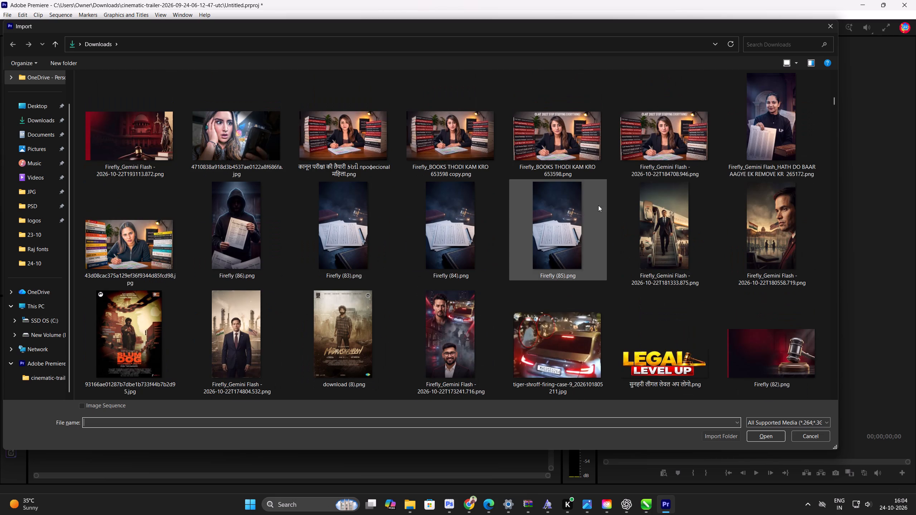
double_click(679, 209)
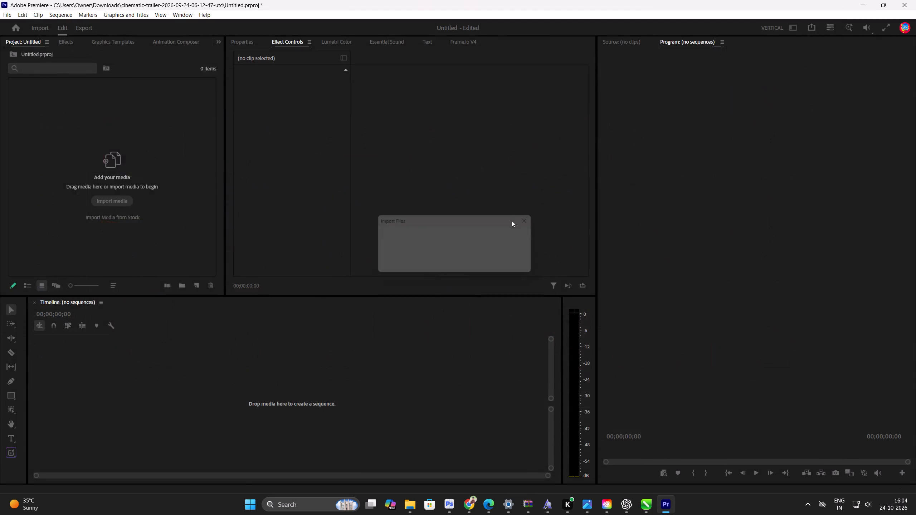
Create a sequence from the imported airplane-stairs image on V1 and briefly play it.
left_click_drag(44, 98, 157, 410)
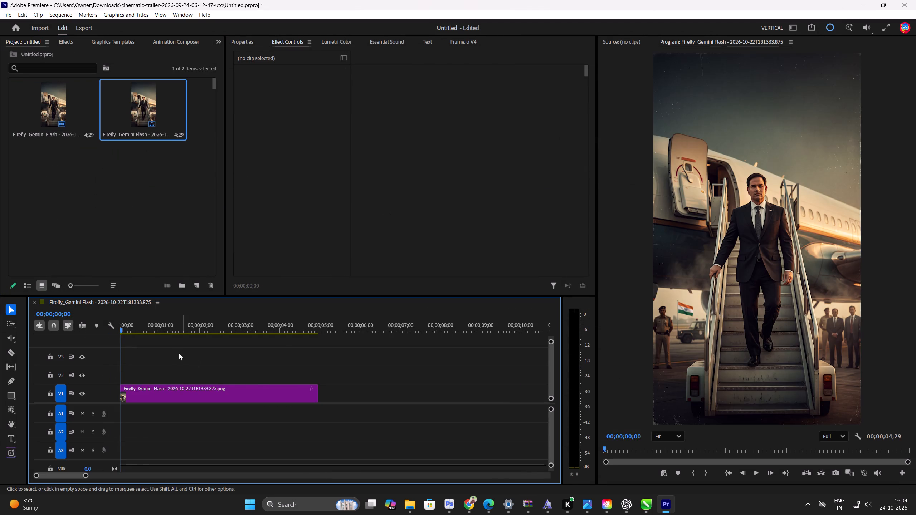
key("space")
key("space")
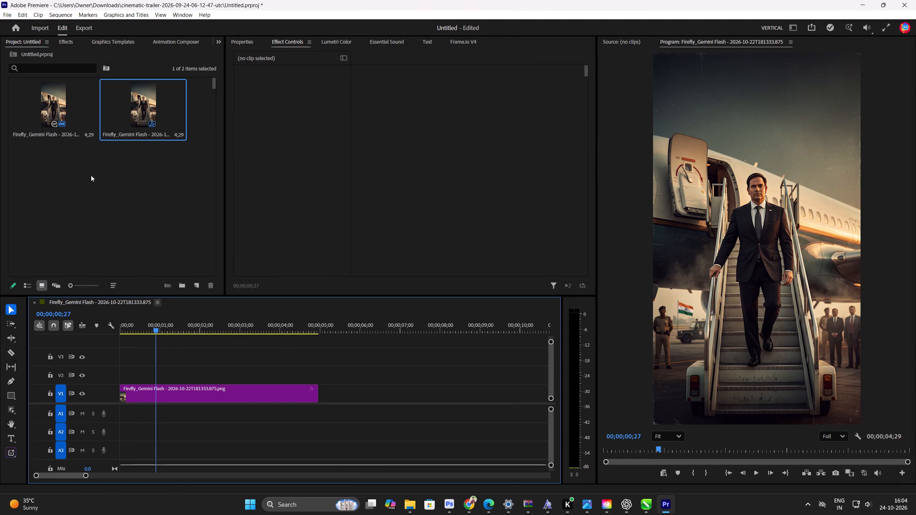
Create an adjustment layer in the project with the default video settings.
right_click(91, 175)
left_click(132, 214)
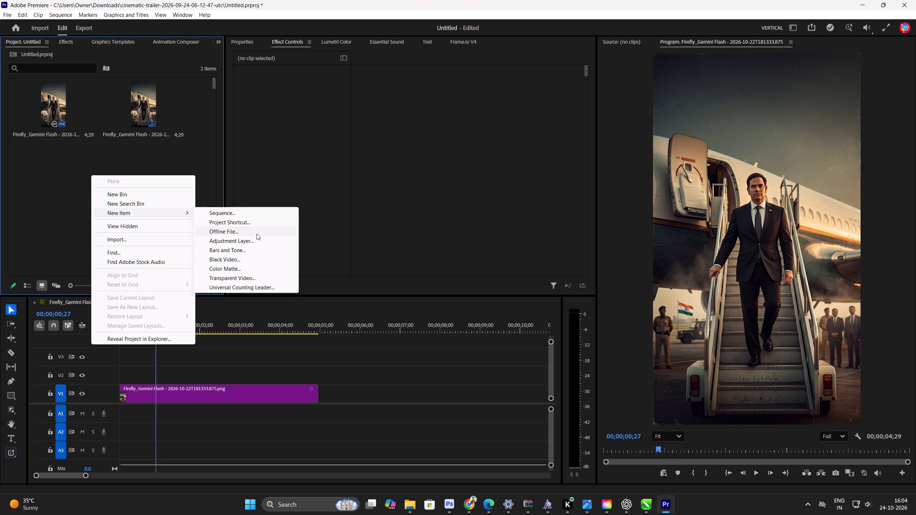
left_click(257, 238)
left_click(497, 297)
left_click(101, 190)
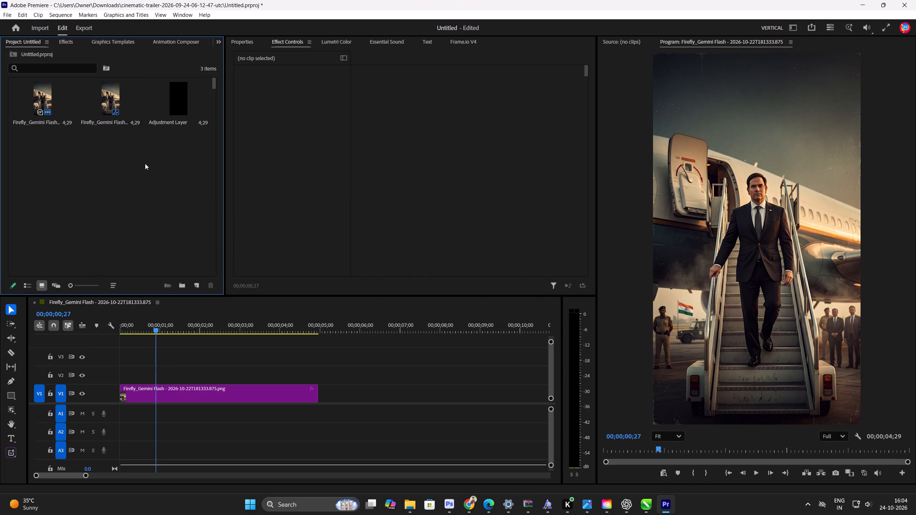
left_click_drag(179, 110, 137, 206)
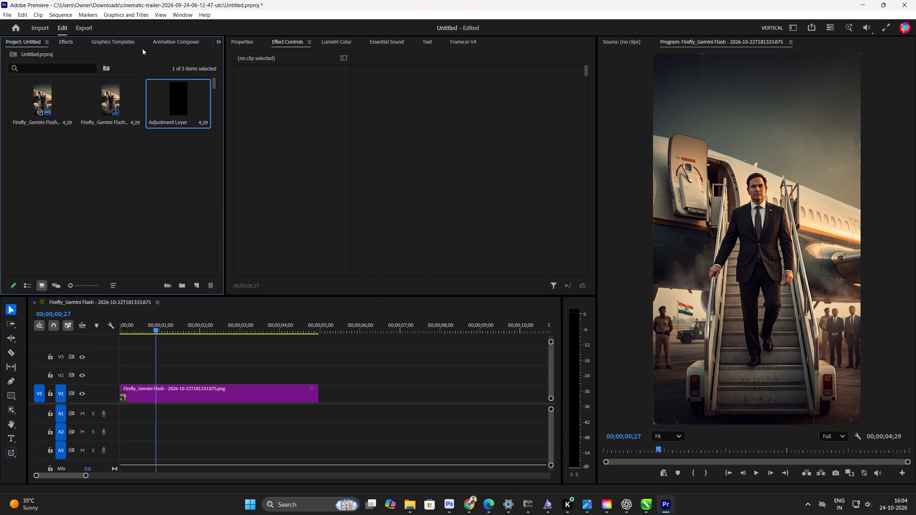
Open Animation Composer, view the promoted Automatic Captions pack's web page, and return to dismiss the promotion.
left_click(128, 41)
left_click(158, 42)
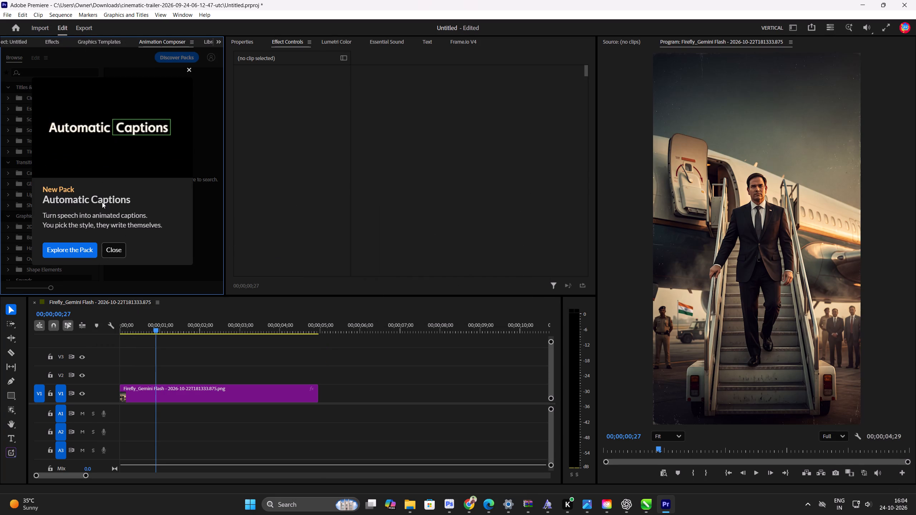
left_click(72, 250)
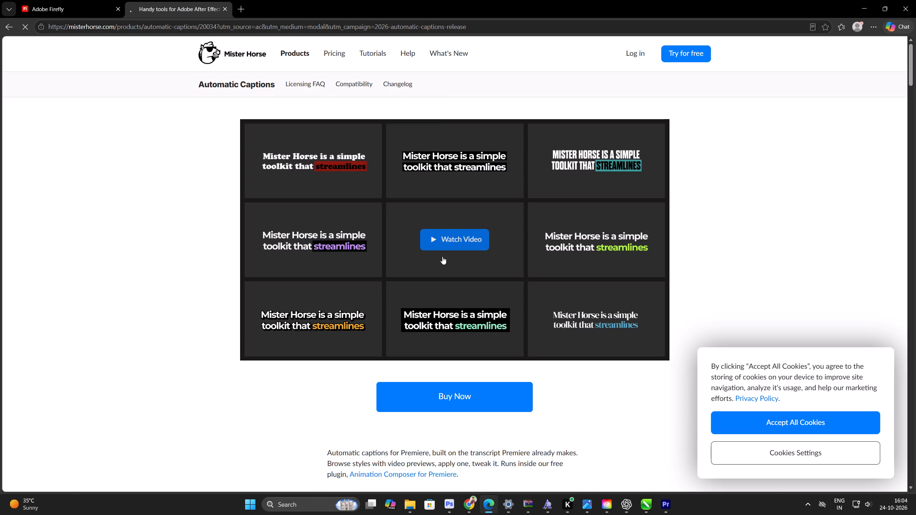
left_click(859, 1)
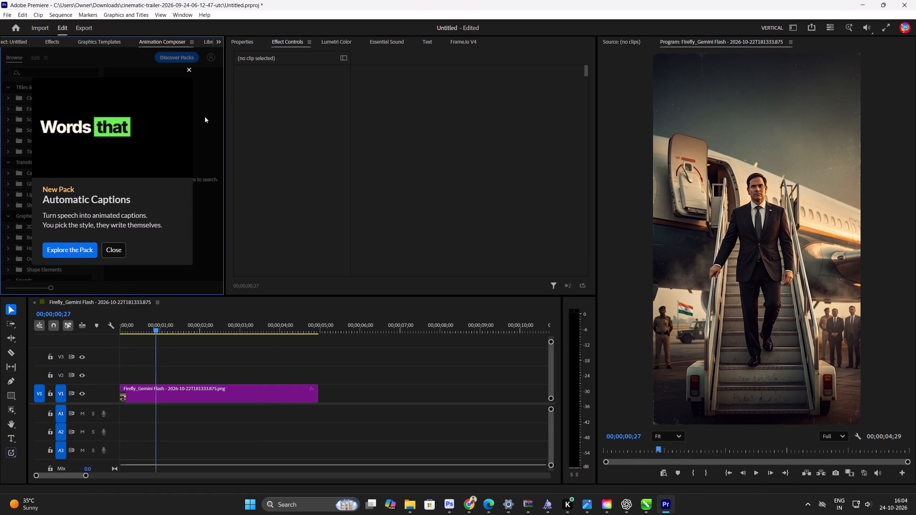
left_click(190, 69)
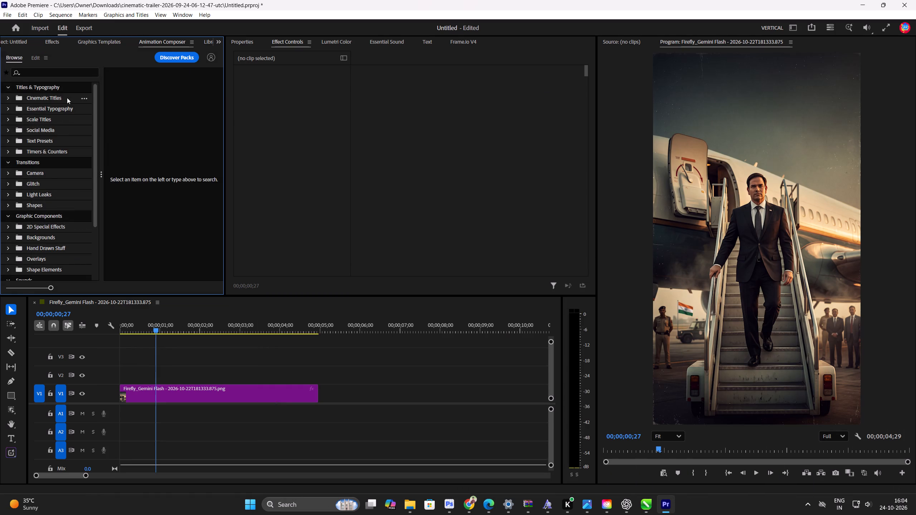
Add the 2-Line Scale Character 01 preset from Cinematic Titles to V2 at the sequence start, above the image.
left_click(67, 98)
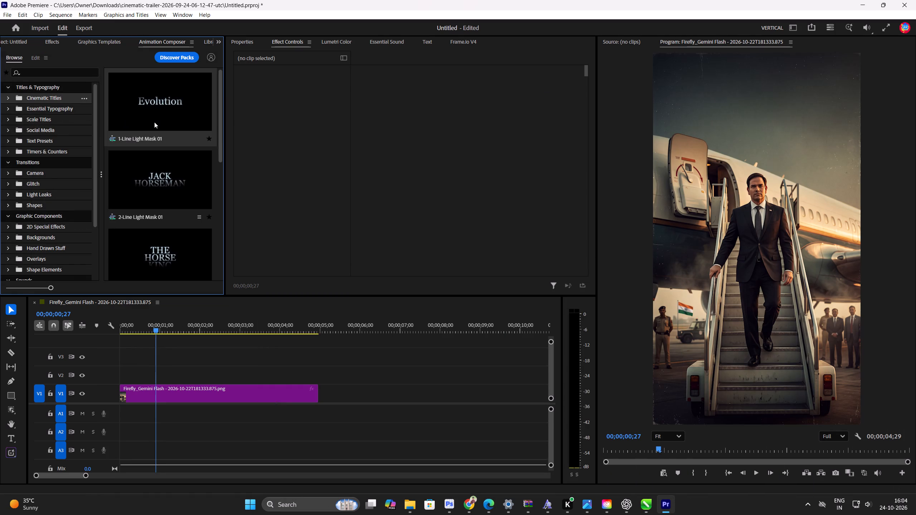
scroll(169, 217, "down", 6)
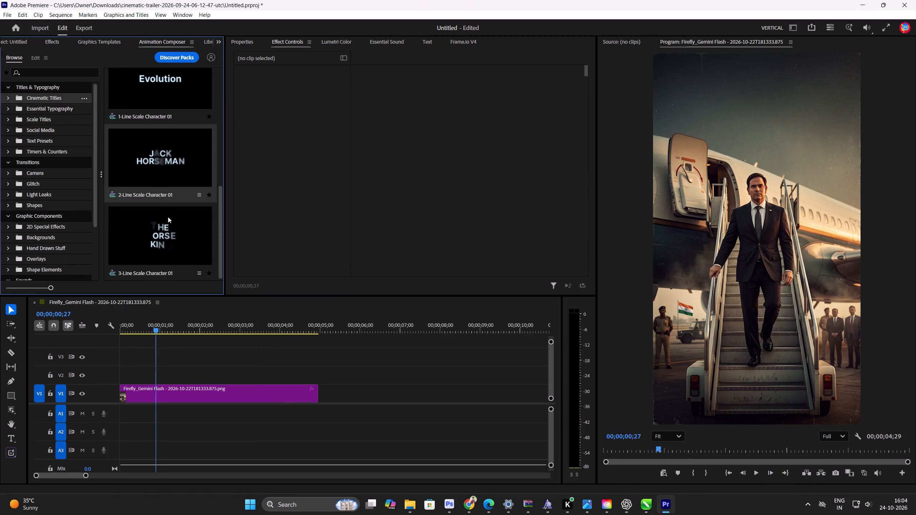
left_click_drag(164, 146, 164, 192)
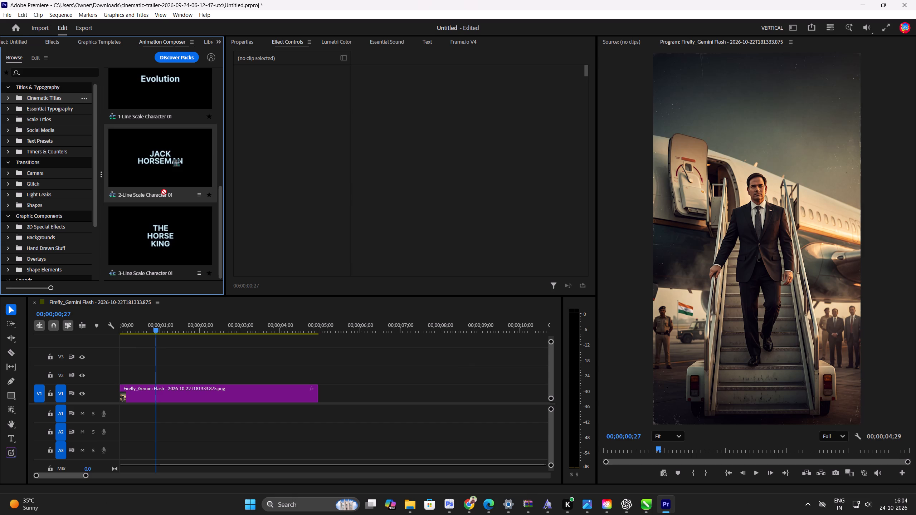
left_click_drag(164, 192, 98, 380)
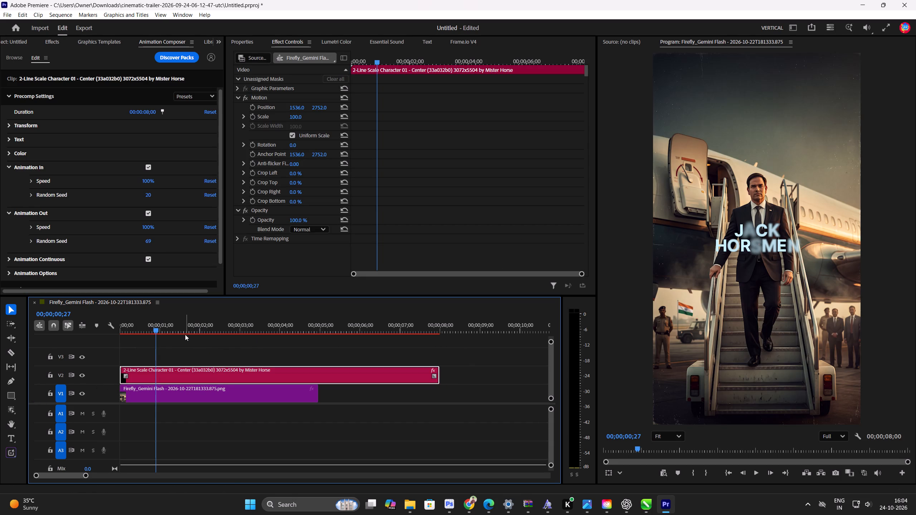
Play and scrub the opening of the sequence to review the title's animation over the image.
key("space")
key("space")
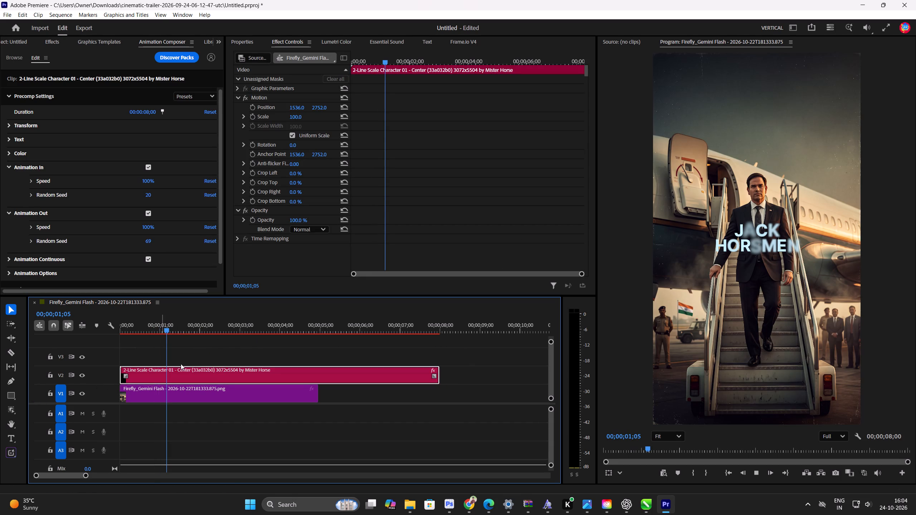
left_click_drag(169, 331, 155, 332)
left_click_drag(169, 332, 160, 332)
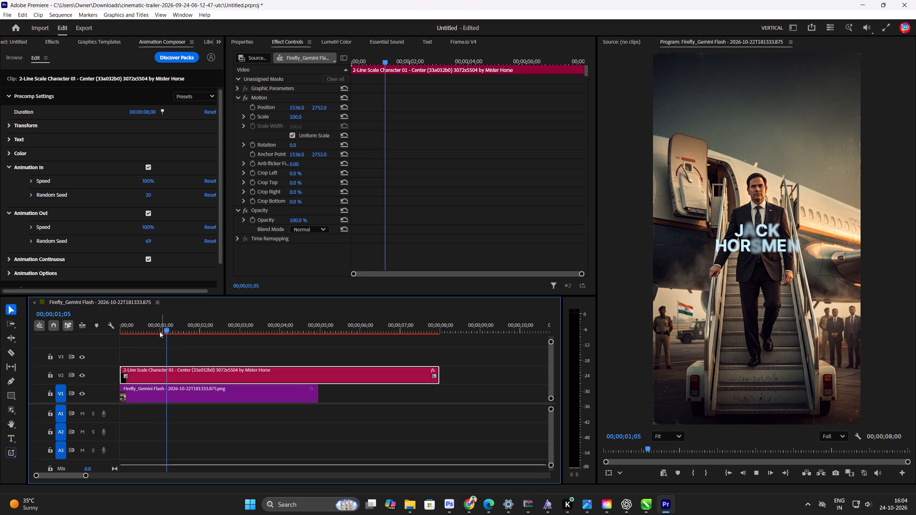
left_click_drag(160, 332, 145, 332)
left_click_drag(171, 328, 142, 332)
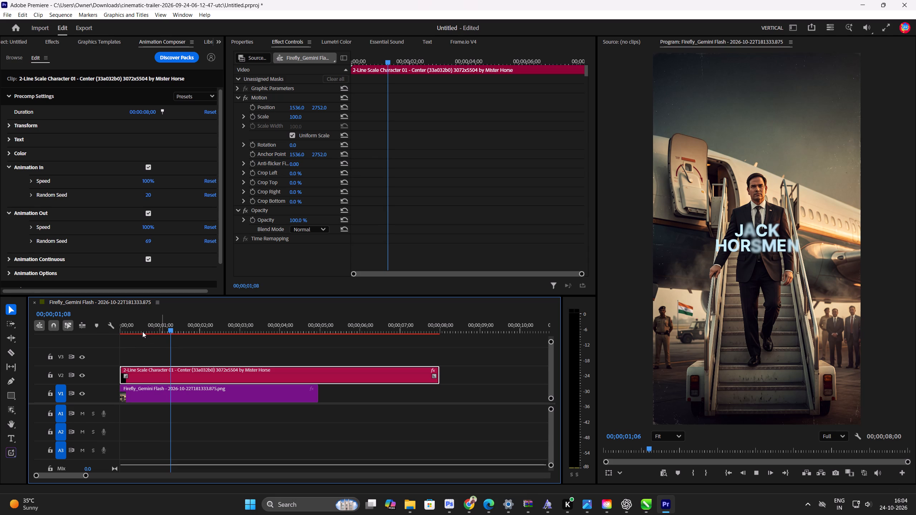
key("space")
left_click_drag(169, 331, 141, 331)
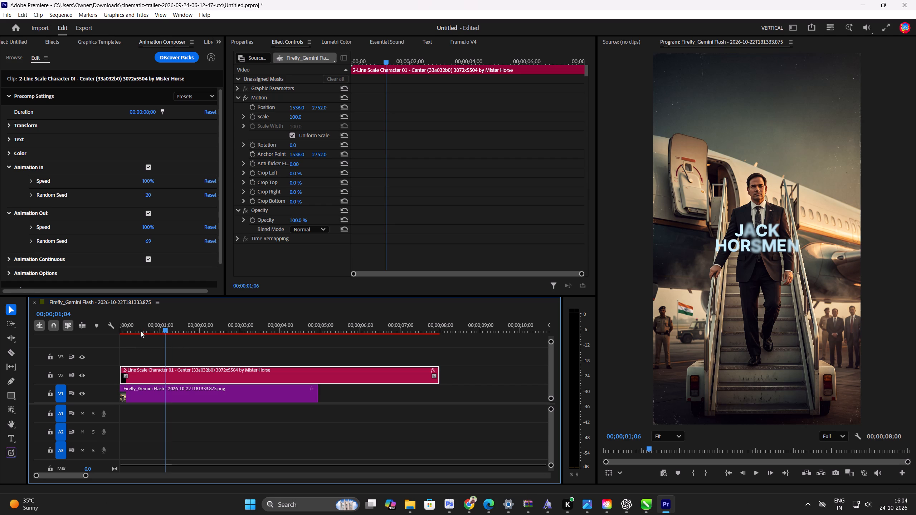
left_click_drag(141, 331, 135, 331)
left_click_drag(150, 330, 142, 330)
left_click_drag(159, 332, 127, 333)
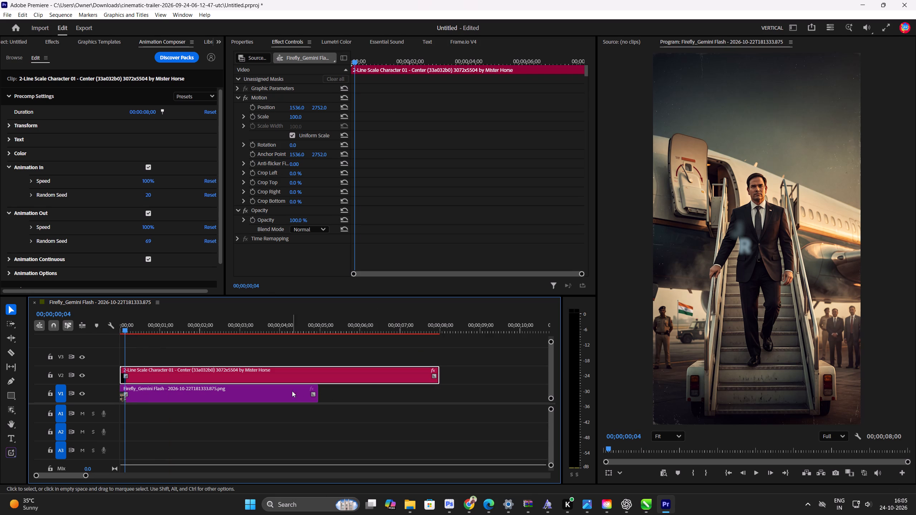
Extend the image clip on V1 to about 7;18 and shorten the title clip on V2 to about 5;12.
left_click(282, 395)
left_click_drag(317, 391, 423, 403)
left_click(375, 373)
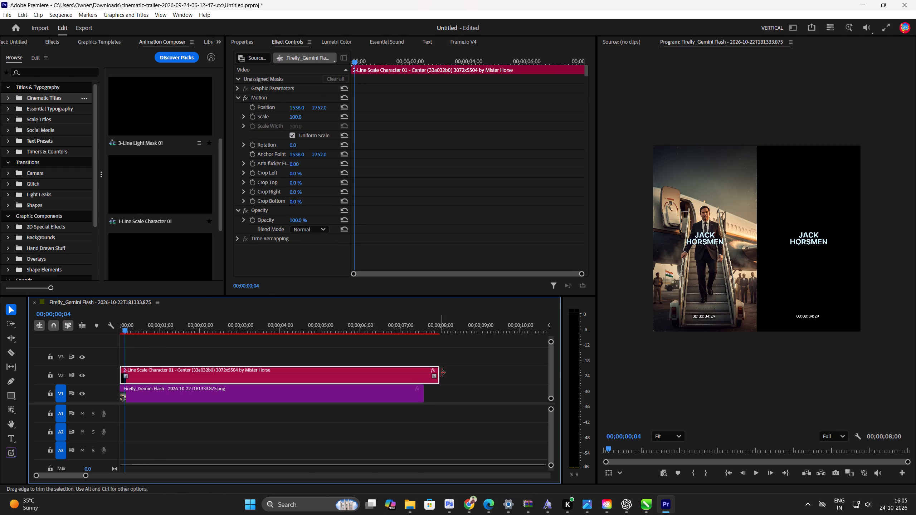
left_click_drag(440, 370, 336, 371)
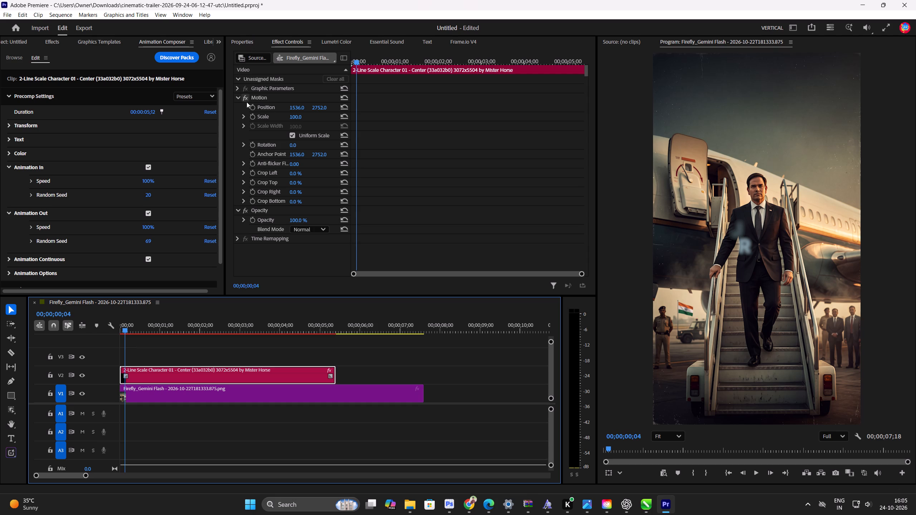
Set the title clip's blend mode to Difference and play the result to about 2;01.
left_click(302, 227)
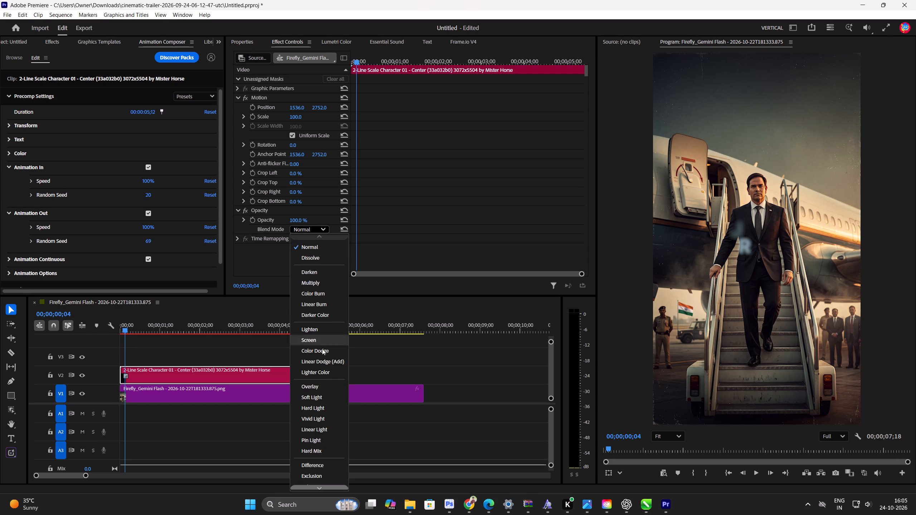
left_click(327, 467)
key("space")
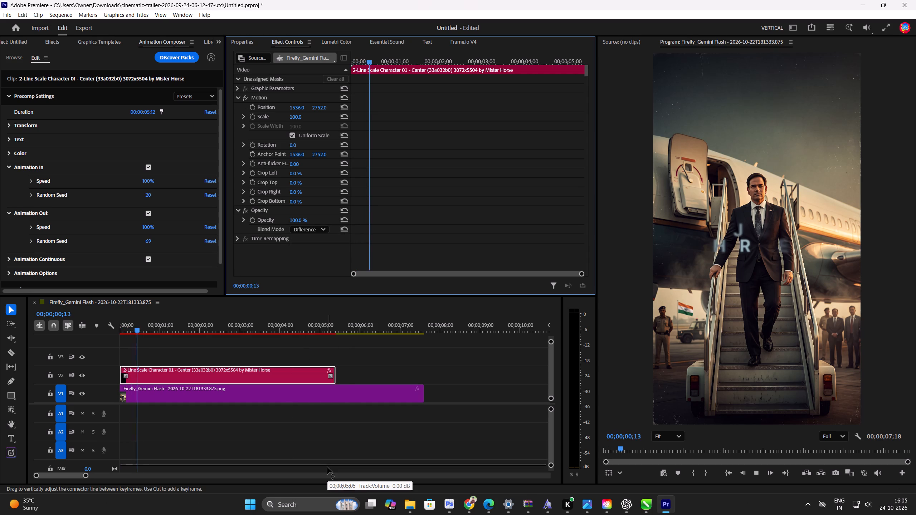
key("space")
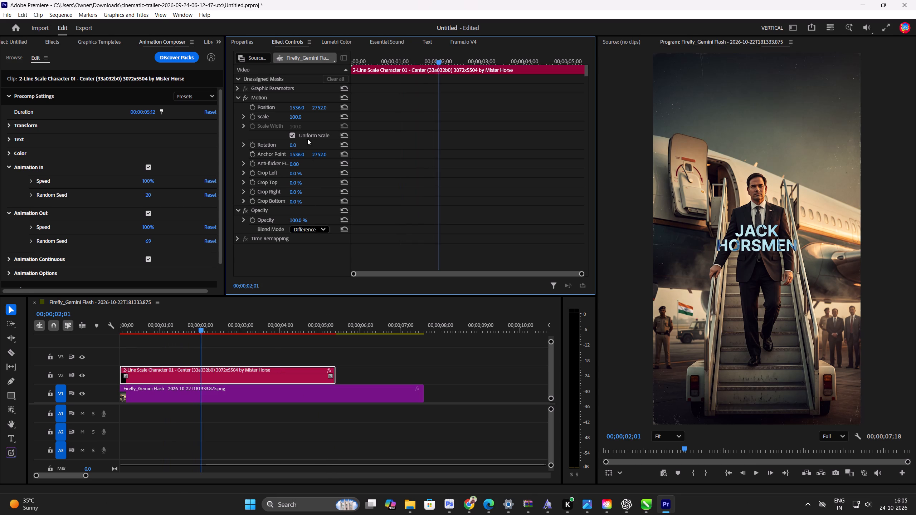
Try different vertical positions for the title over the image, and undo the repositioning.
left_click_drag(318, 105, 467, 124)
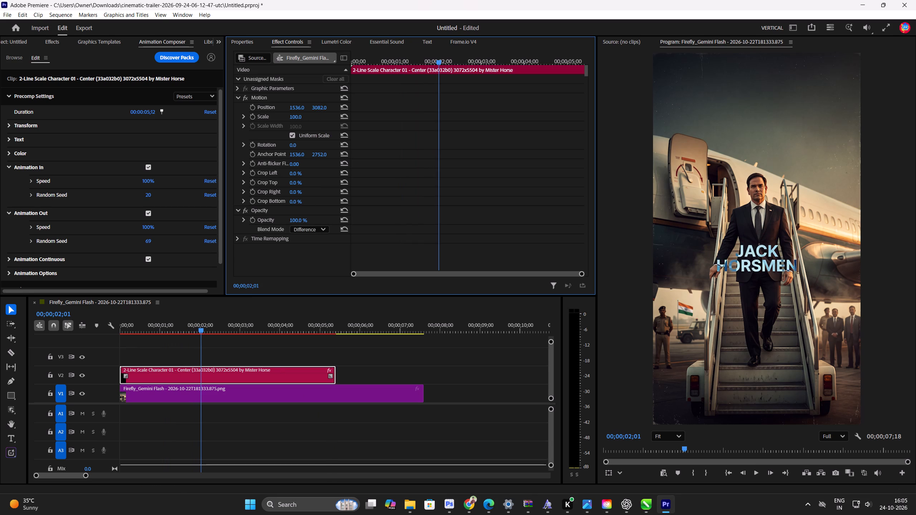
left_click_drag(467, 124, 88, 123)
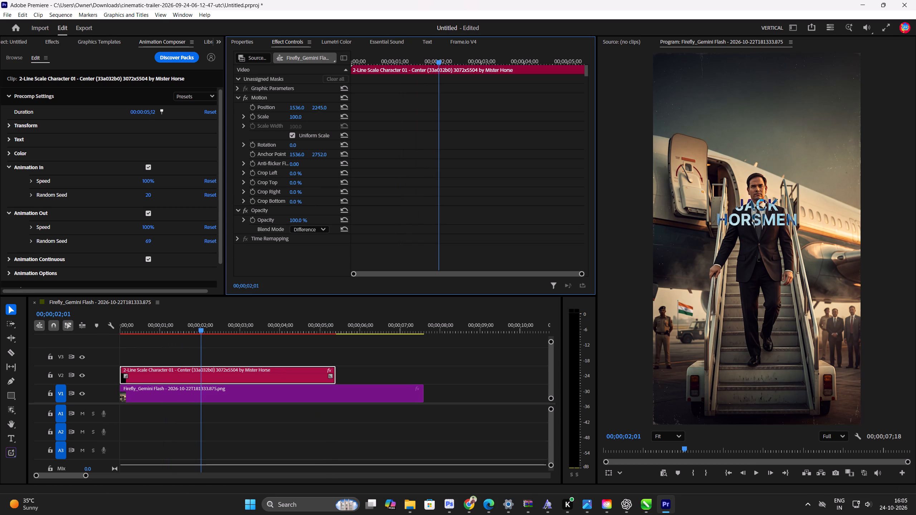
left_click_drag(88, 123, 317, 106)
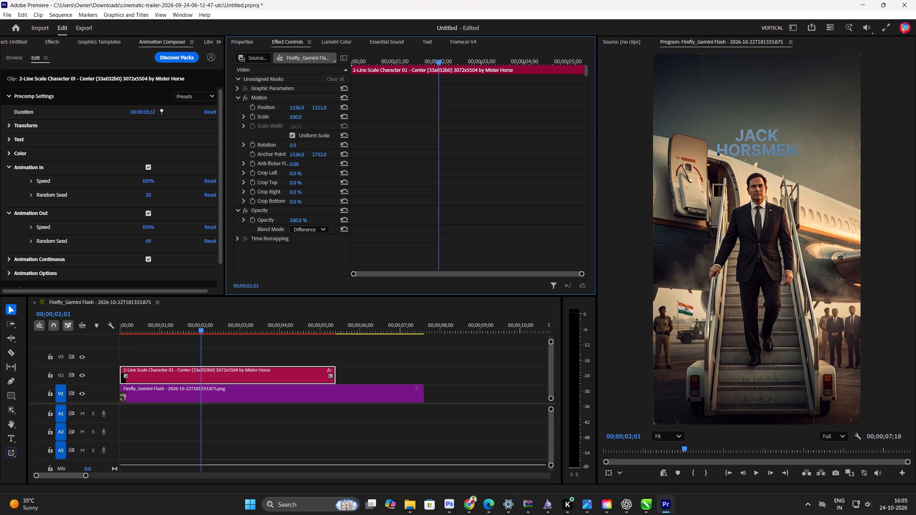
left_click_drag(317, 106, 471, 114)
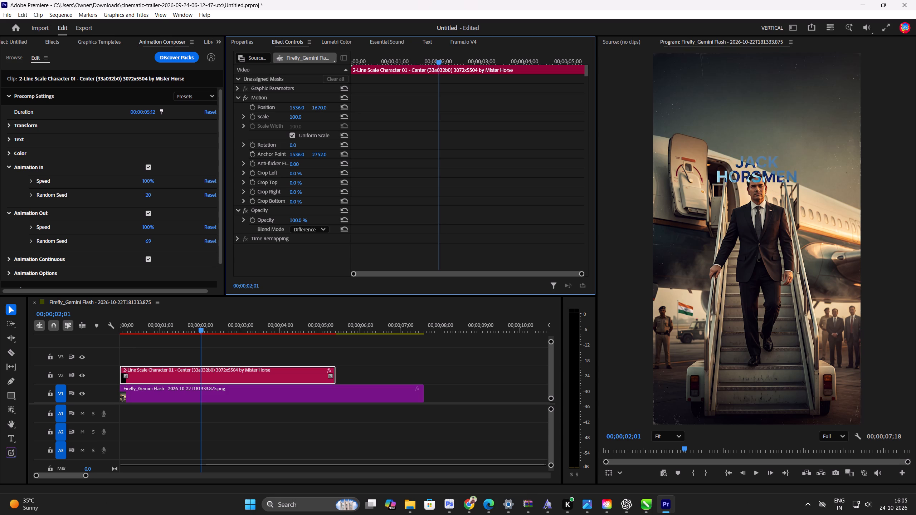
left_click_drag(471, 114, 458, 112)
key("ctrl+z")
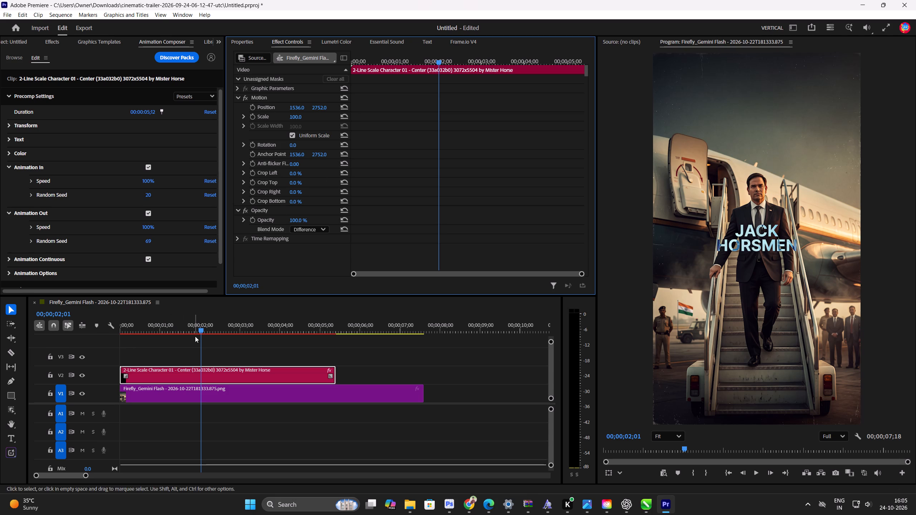
At the sequence start, set the V1 image clip's Scale to 110 and its vertical Position to 3031.
left_click_drag(197, 330, 78, 333)
left_click(187, 395)
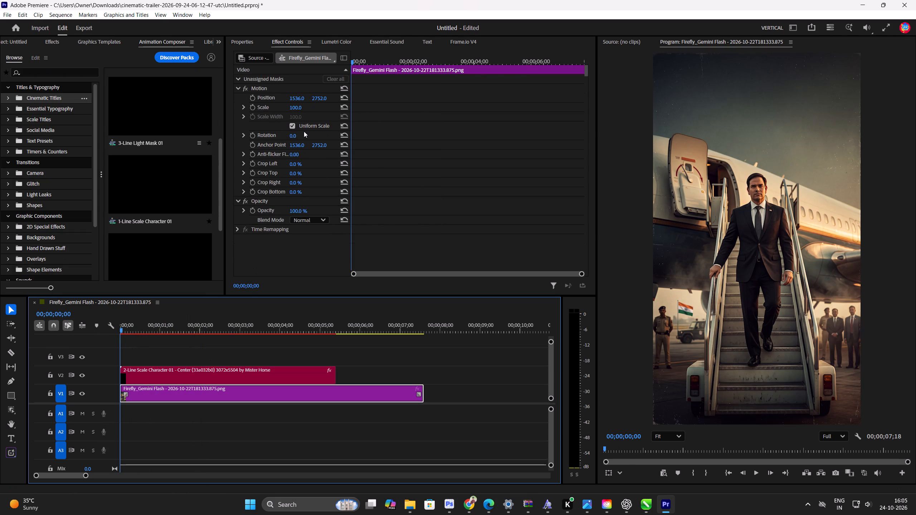
left_click_drag(296, 106, 376, 108)
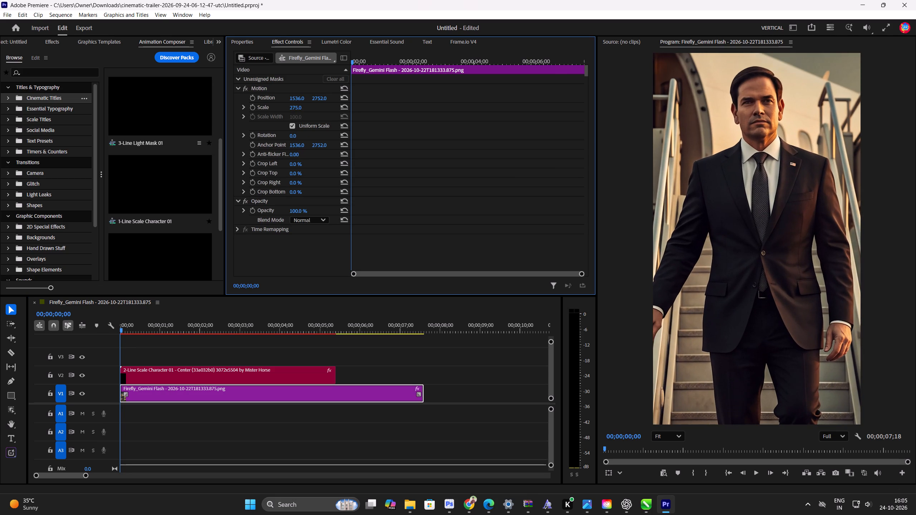
left_click_drag(376, 108, 283, 118)
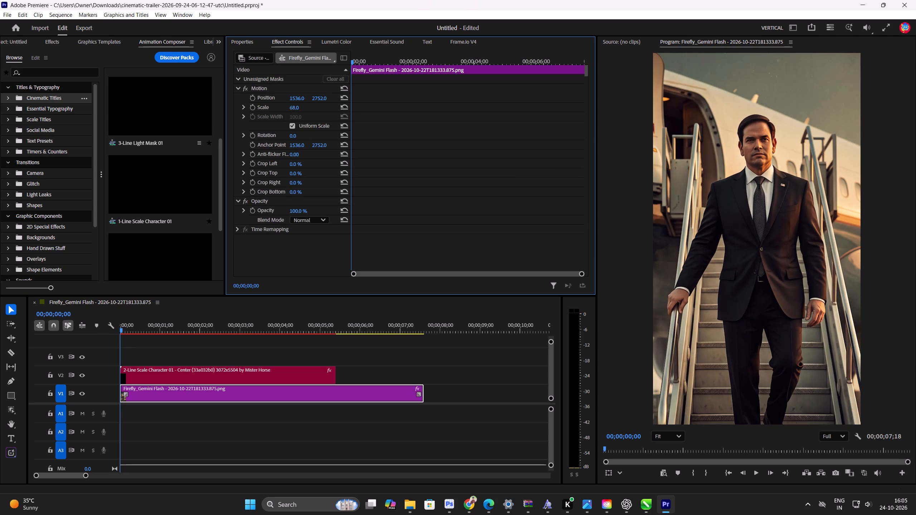
left_click_drag(283, 118, 294, 126)
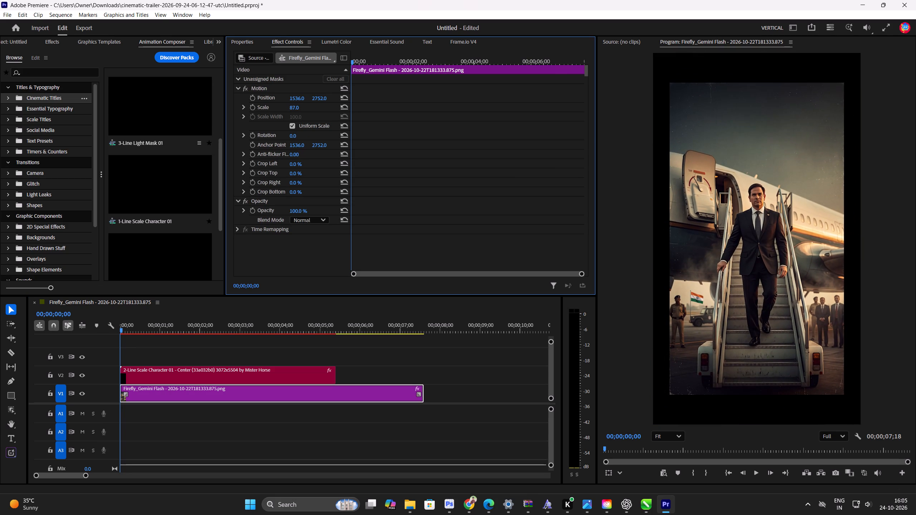
left_click_drag(294, 126, 307, 129)
left_click_drag(319, 96, 416, 103)
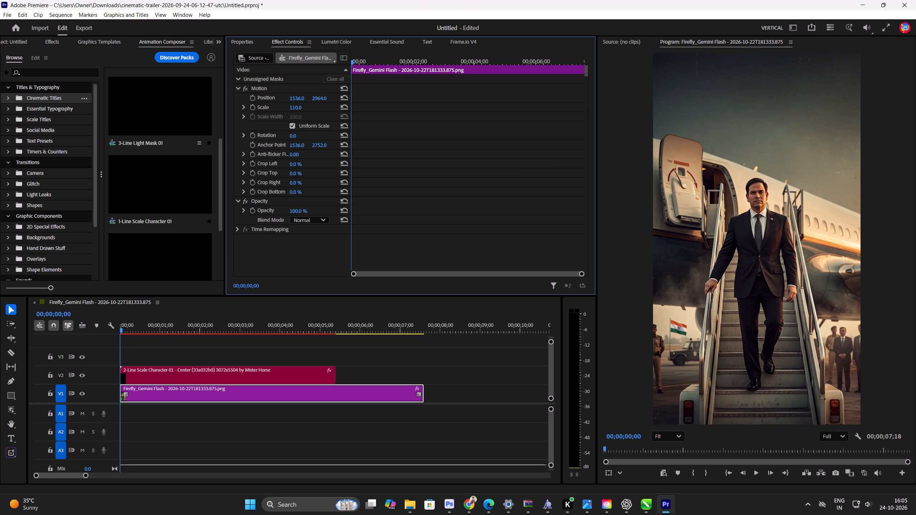
left_click_drag(416, 103, 762, 159)
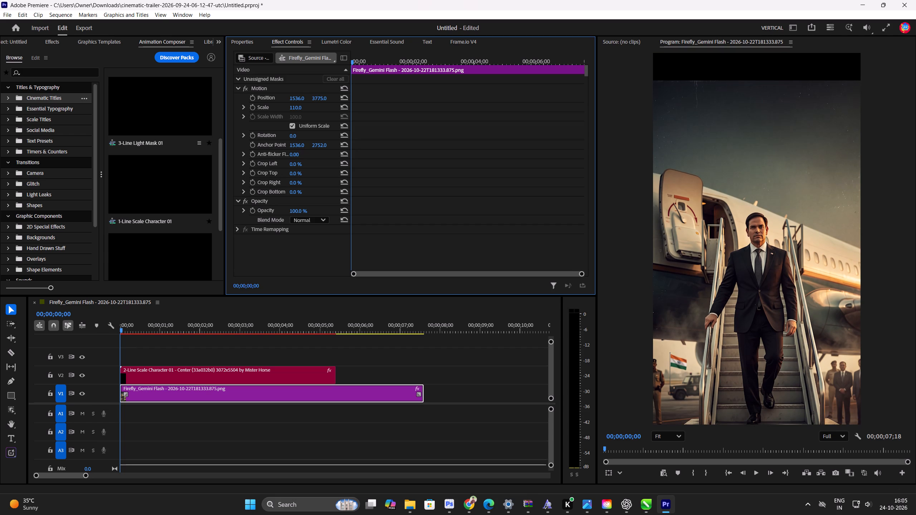
left_click_drag(762, 159, 619, 161)
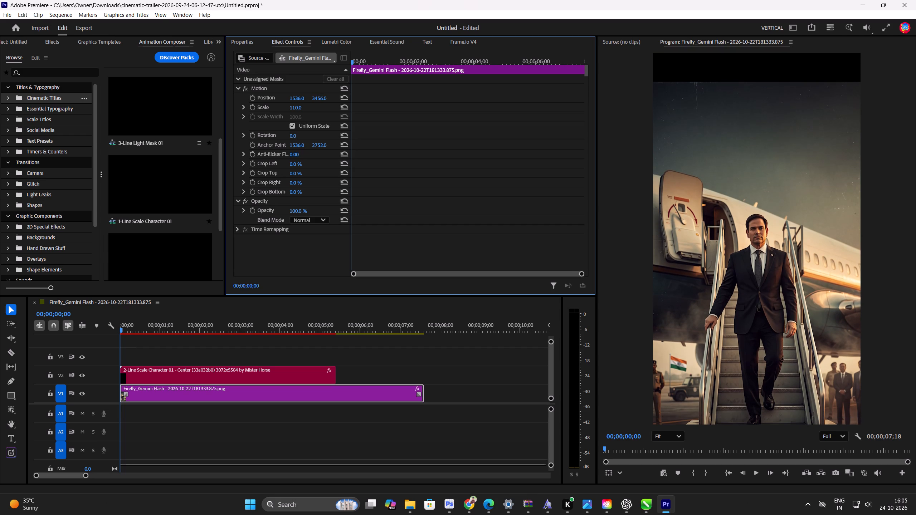
left_click_drag(619, 161, 433, 164)
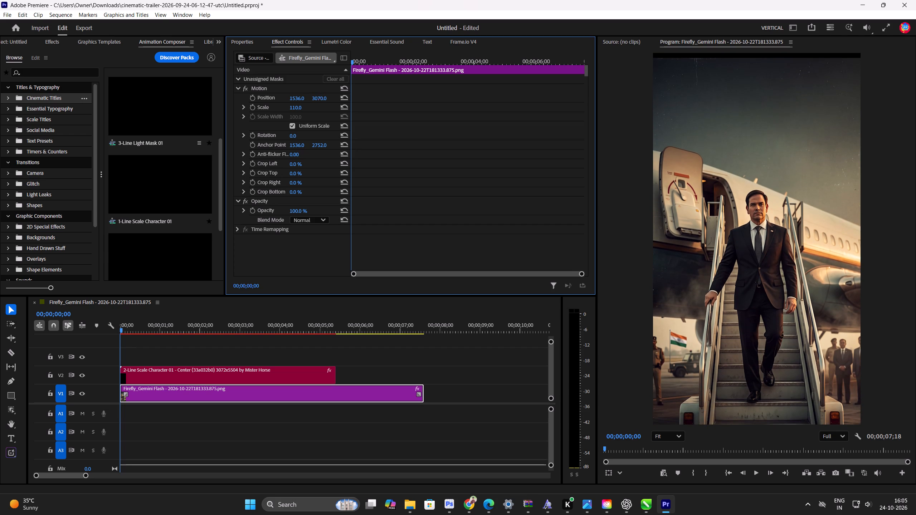
left_click_drag(433, 164, 429, 164)
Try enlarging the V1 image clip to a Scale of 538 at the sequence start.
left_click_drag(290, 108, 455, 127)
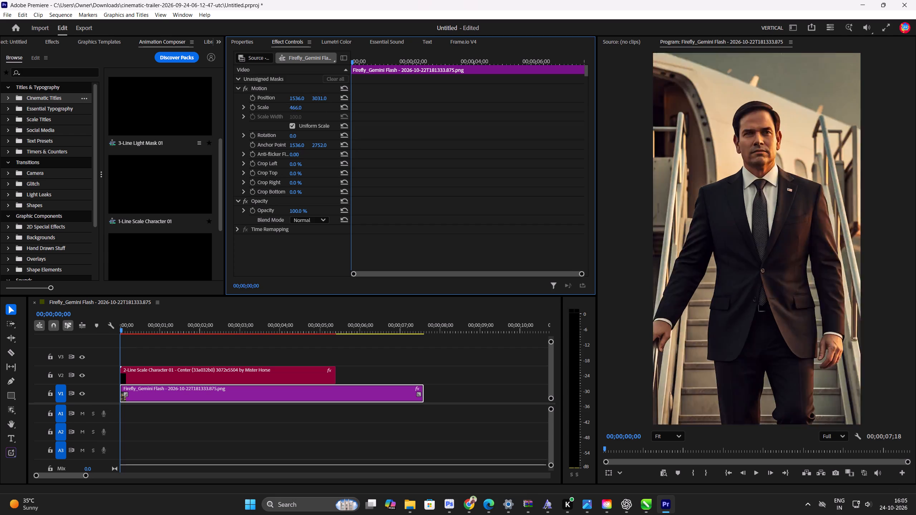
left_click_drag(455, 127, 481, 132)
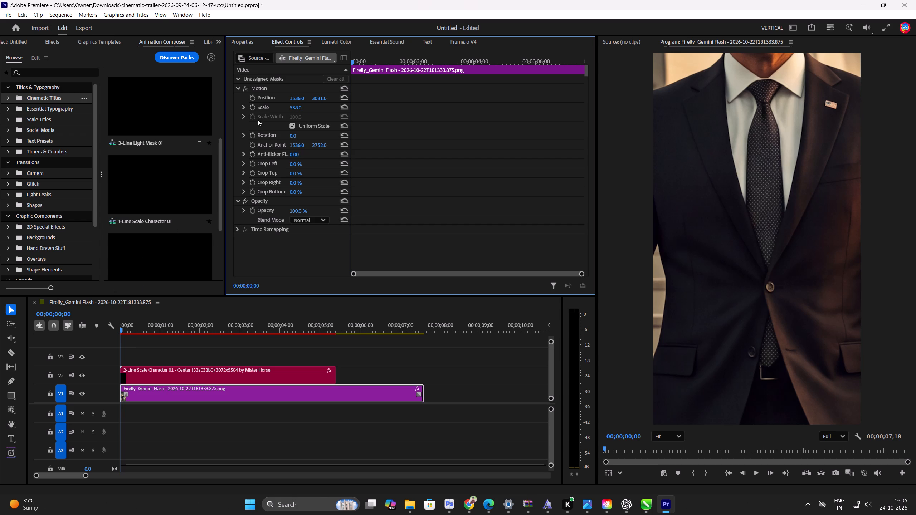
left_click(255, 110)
At 0;10, set the image clip's Scale to 153 and enable Scale animation to create a keyframe there.
left_click(364, 63)
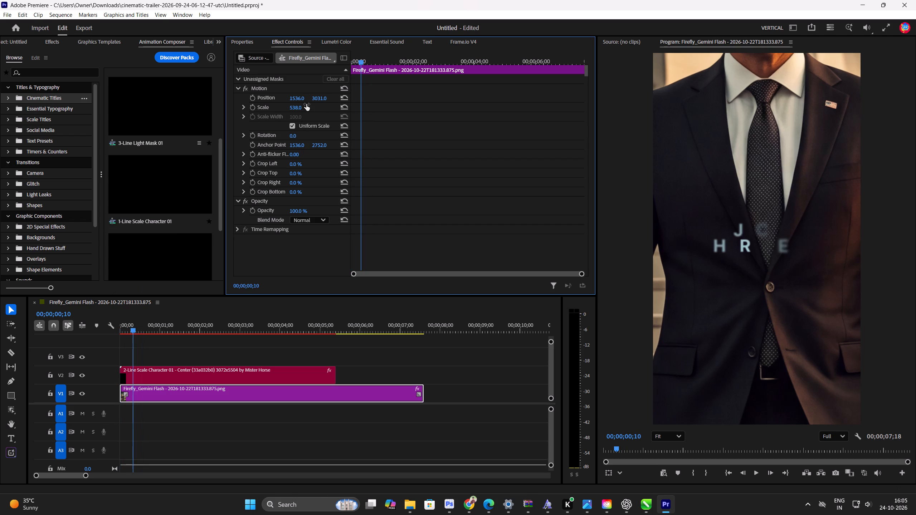
left_click_drag(298, 109, 225, 121)
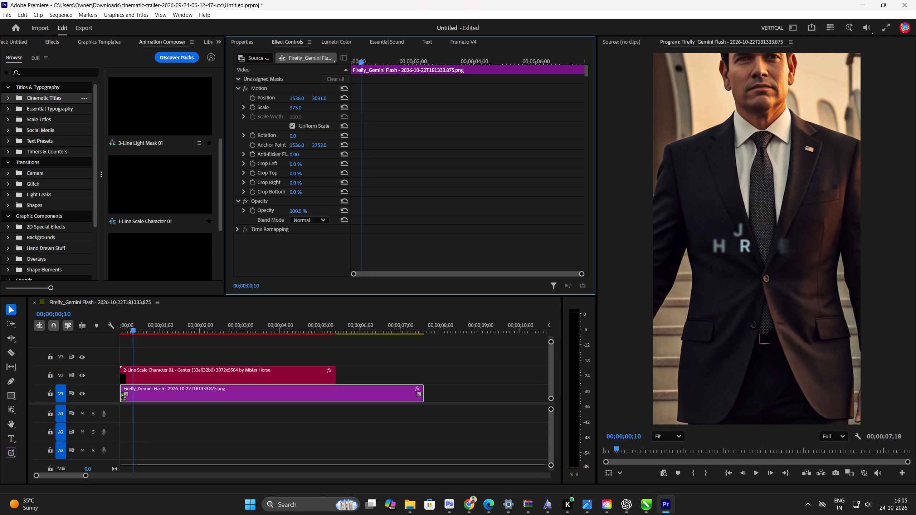
left_click_drag(225, 121, 112, 124)
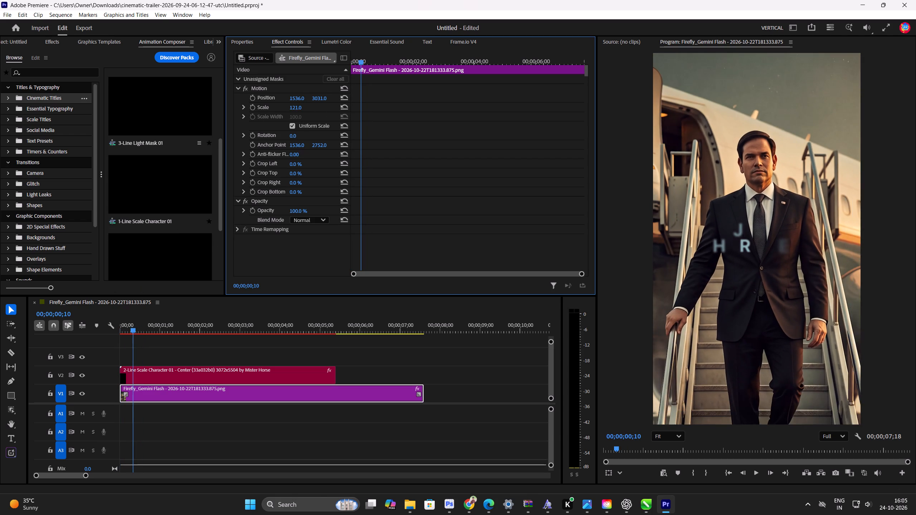
left_click_drag(112, 124, 126, 123)
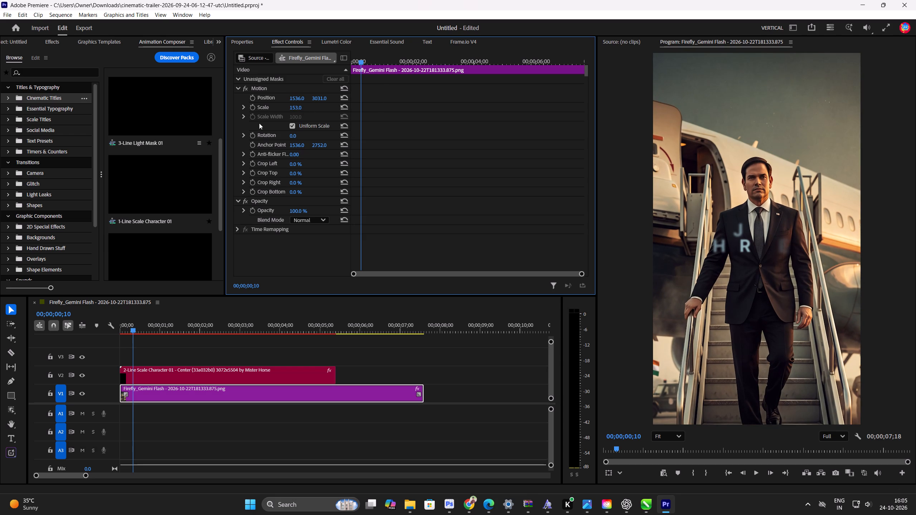
left_click(254, 106)
Add a Scale keyframe of about 431 at the very start of the image clip.
left_click_drag(361, 61, 359, 61)
left_click_drag(359, 61, 310, 62)
left_click_drag(290, 108, 399, 111)
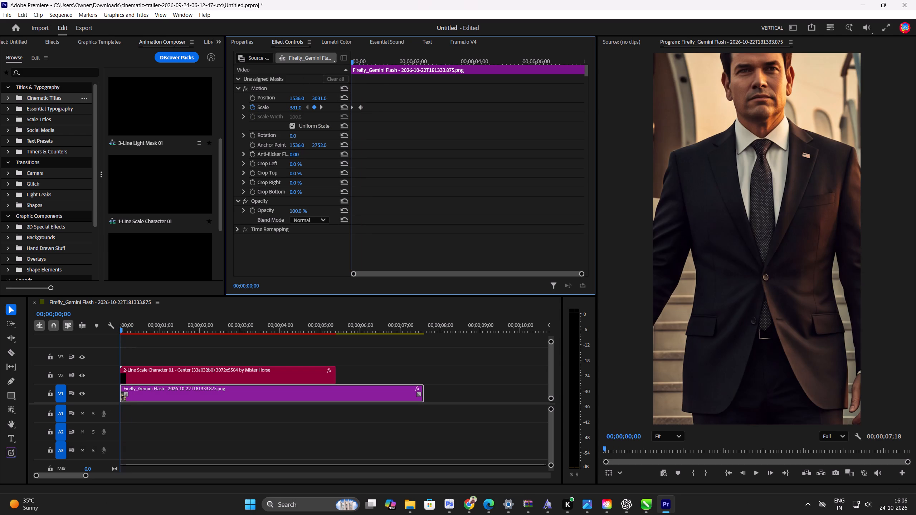
left_click_drag(399, 111, 415, 111)
Add a third Scale keyframe of 101 at 0;23 on the image clip.
left_click_drag(358, 60, 375, 63)
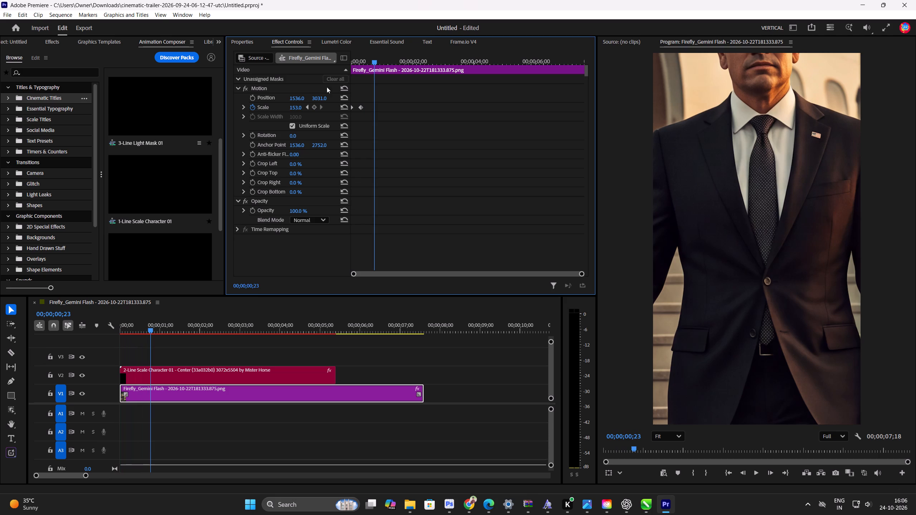
left_click_drag(296, 106, 279, 107)
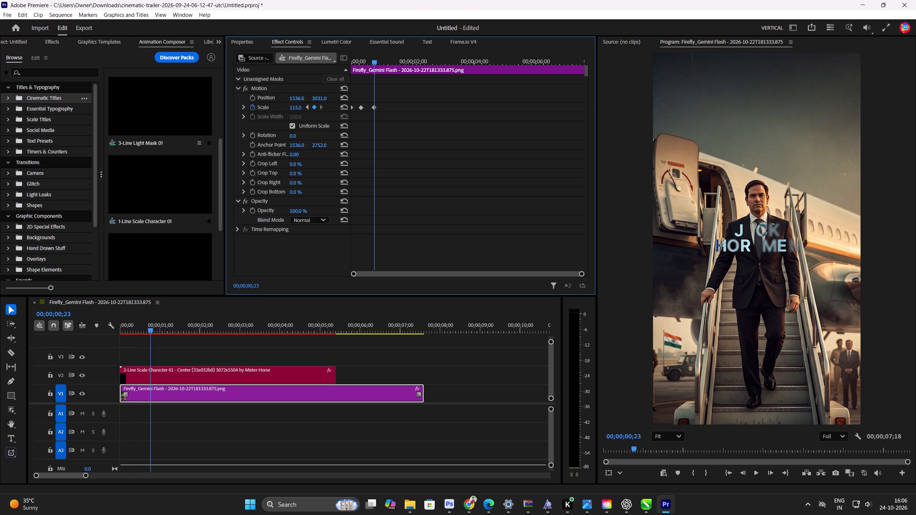
left_click_drag(279, 107, 273, 109)
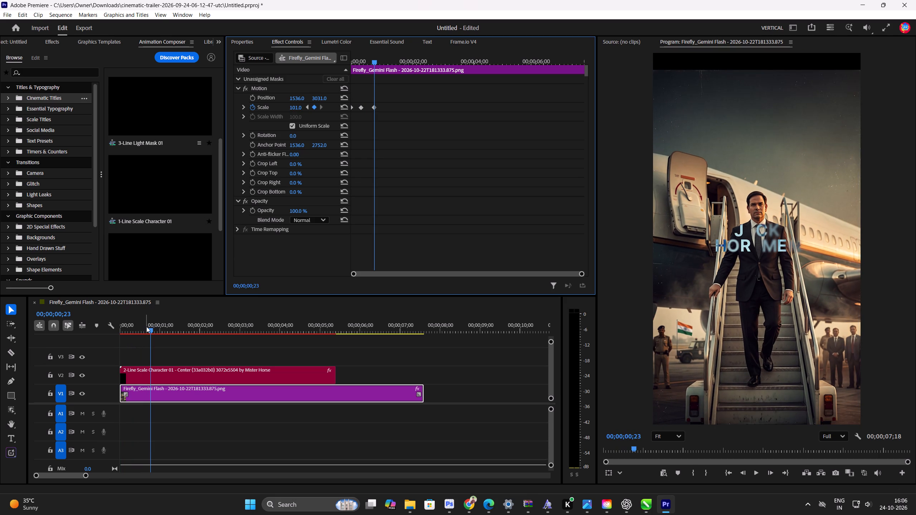
Play the sequence from its start to about 1;27 to review the image's scale animation.
left_click_drag(147, 329, 69, 339)
key("space")
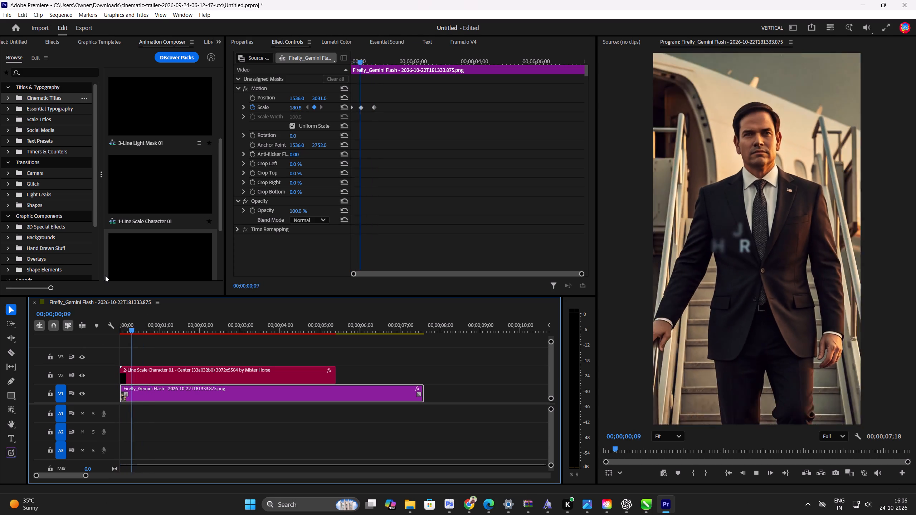
key("space")
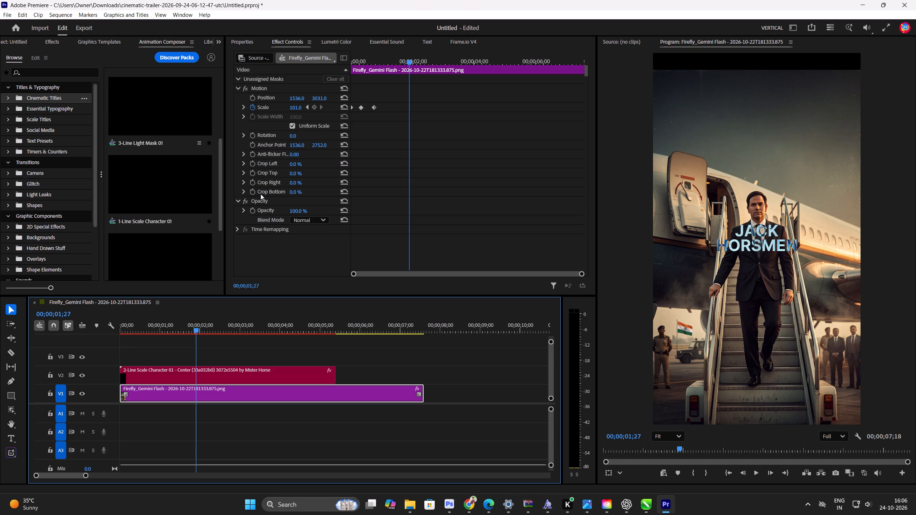
Slow the zoom by moving the last Scale keyframe to about 2;10 and the middle one to about 1;05.
left_click_drag(373, 107, 423, 112)
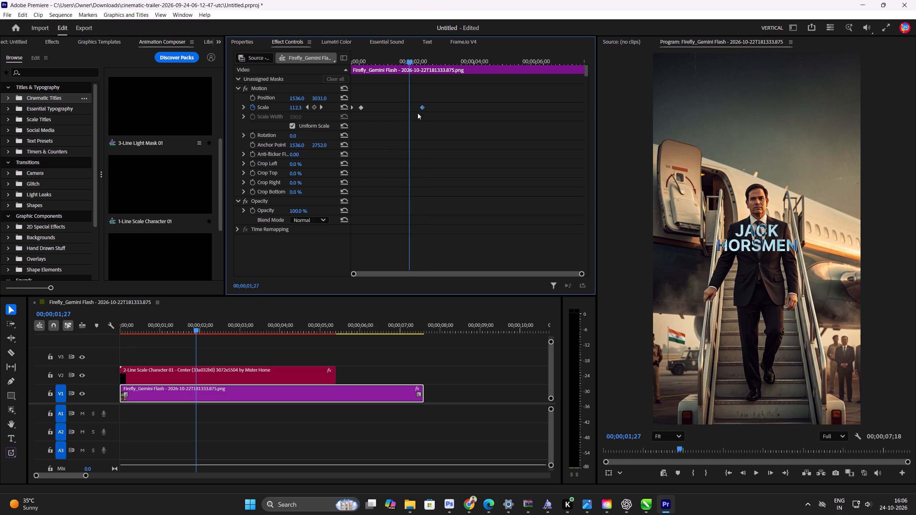
left_click_drag(361, 107, 387, 112)
Expand the Scale graph and raise the last keyframe's value to nearly the level of the first keyframe.
left_click(241, 108)
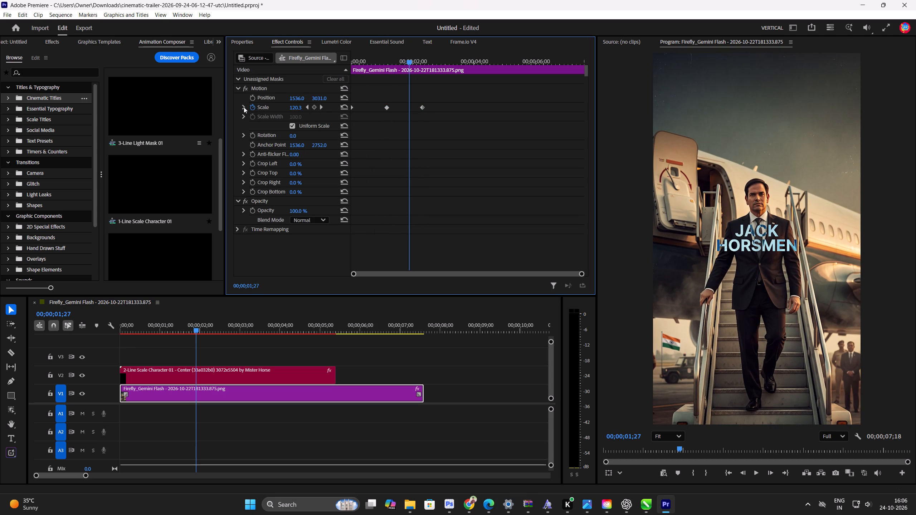
left_click(244, 107)
left_click(389, 131)
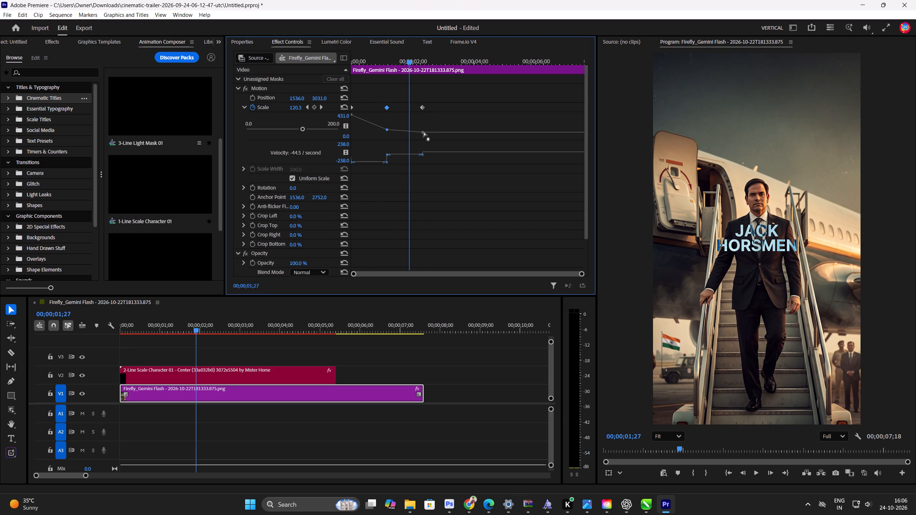
left_click_drag(425, 133, 425, 115)
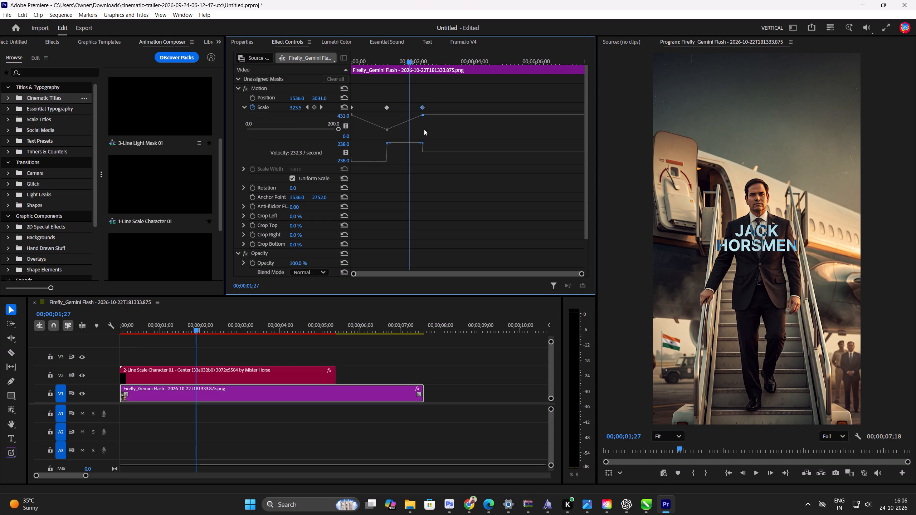
Bend the Scale curve into the last keyframe by pulling its incoming velocity handle down and toward the middle keyframe.
left_click_drag(424, 151, 421, 162)
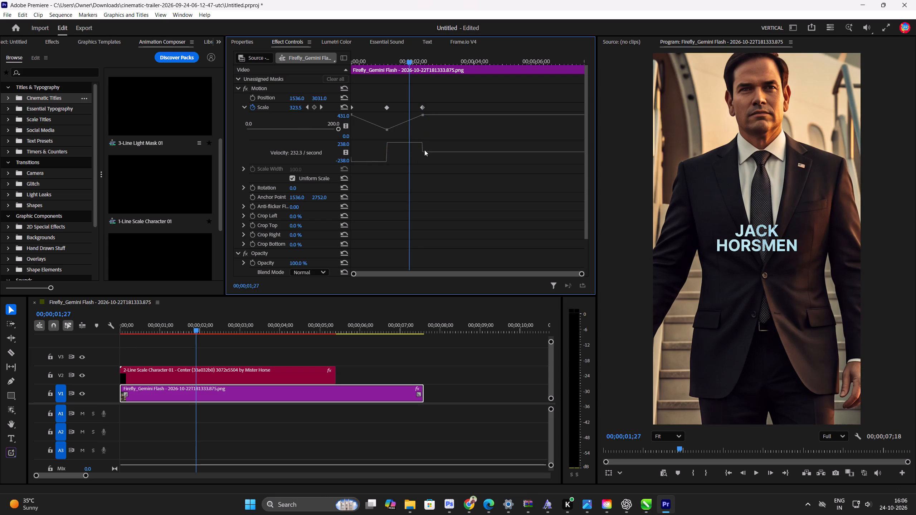
left_click(424, 152)
left_click_drag(422, 151, 423, 160)
left_click_drag(422, 144, 424, 166)
left_click_drag(424, 166, 416, 161)
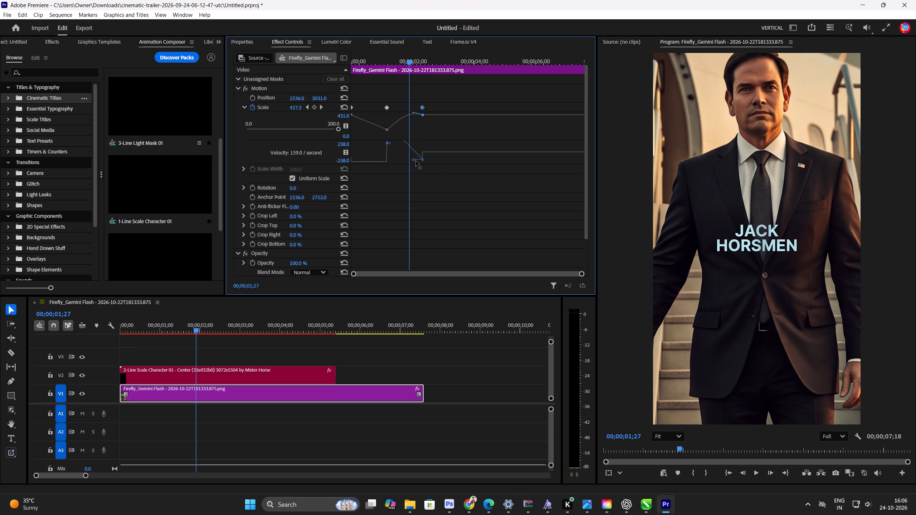
left_click_drag(416, 161, 407, 163)
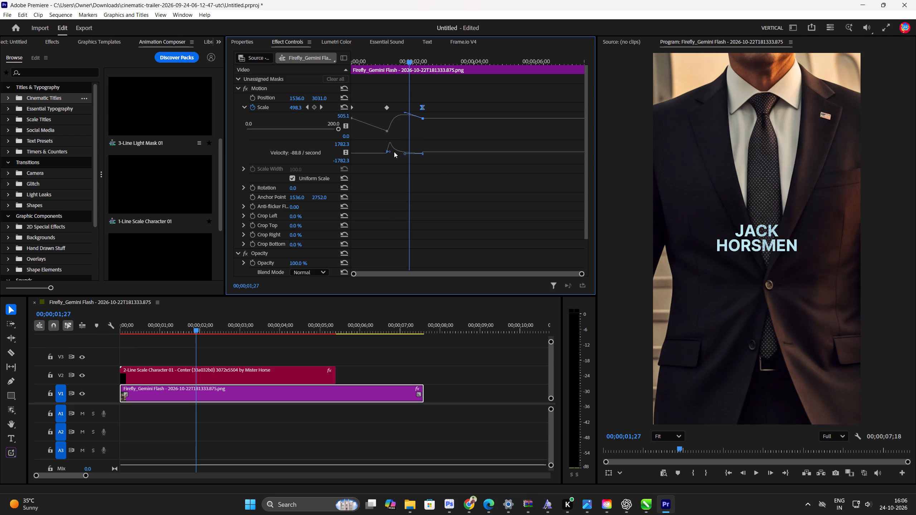
Lengthen the middle Scale keyframe's outgoing handle for a slow start and sharp rise, and slightly adjust that keyframe's value.
left_click_drag(391, 152, 401, 153)
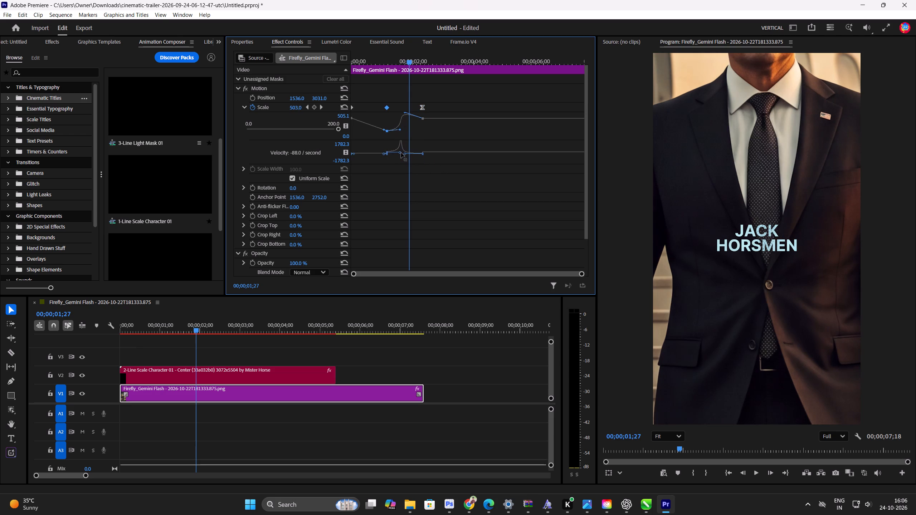
left_click_drag(401, 153, 402, 152)
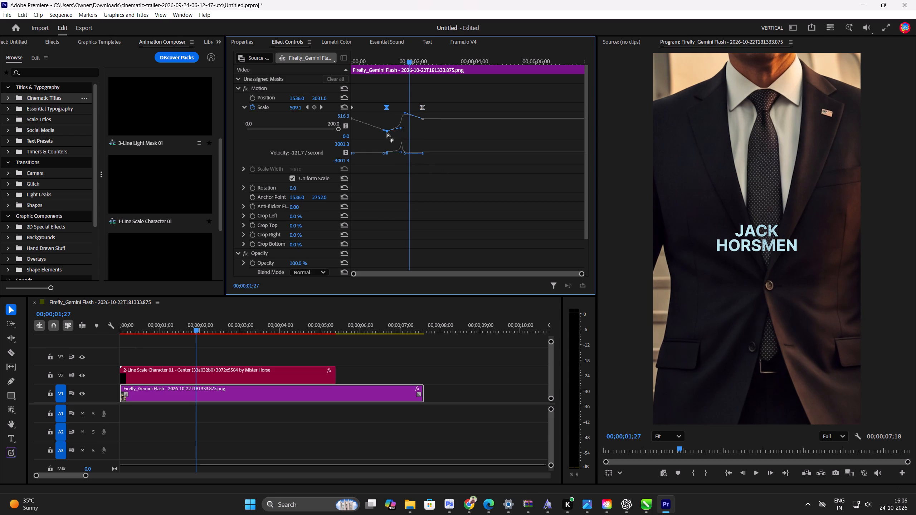
left_click_drag(387, 133, 396, 133)
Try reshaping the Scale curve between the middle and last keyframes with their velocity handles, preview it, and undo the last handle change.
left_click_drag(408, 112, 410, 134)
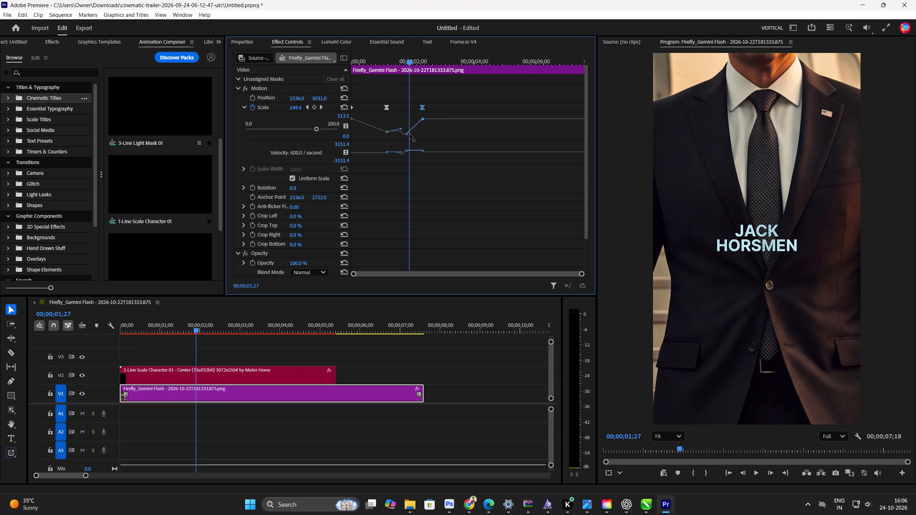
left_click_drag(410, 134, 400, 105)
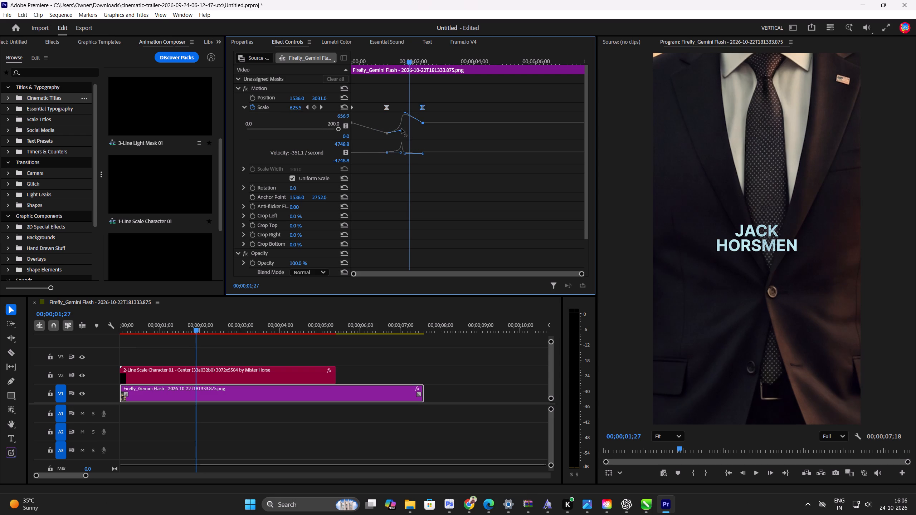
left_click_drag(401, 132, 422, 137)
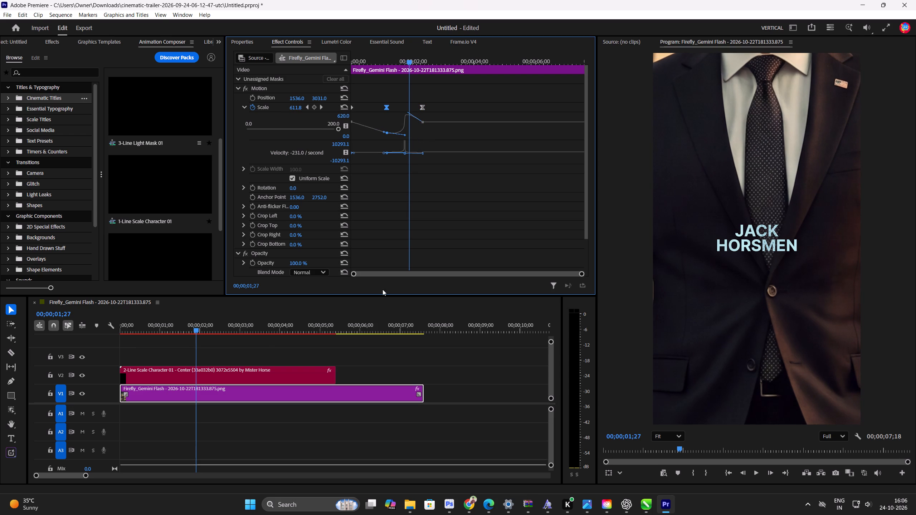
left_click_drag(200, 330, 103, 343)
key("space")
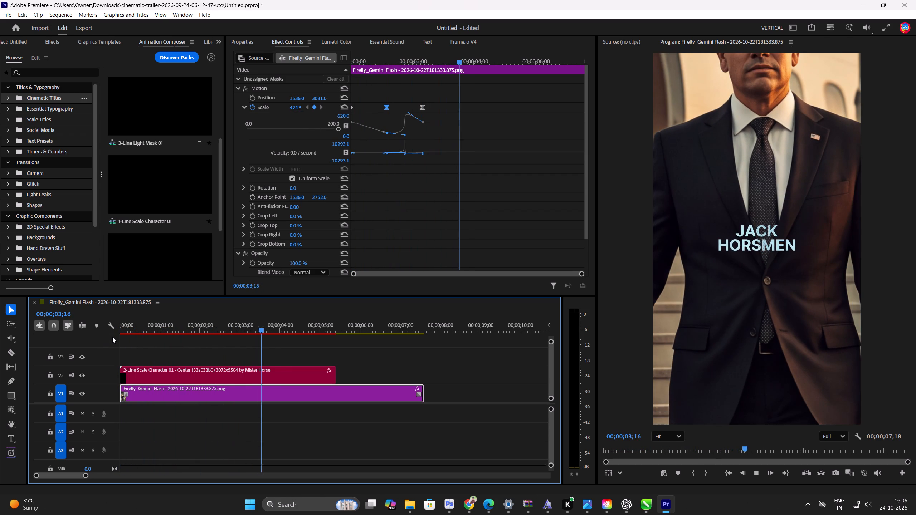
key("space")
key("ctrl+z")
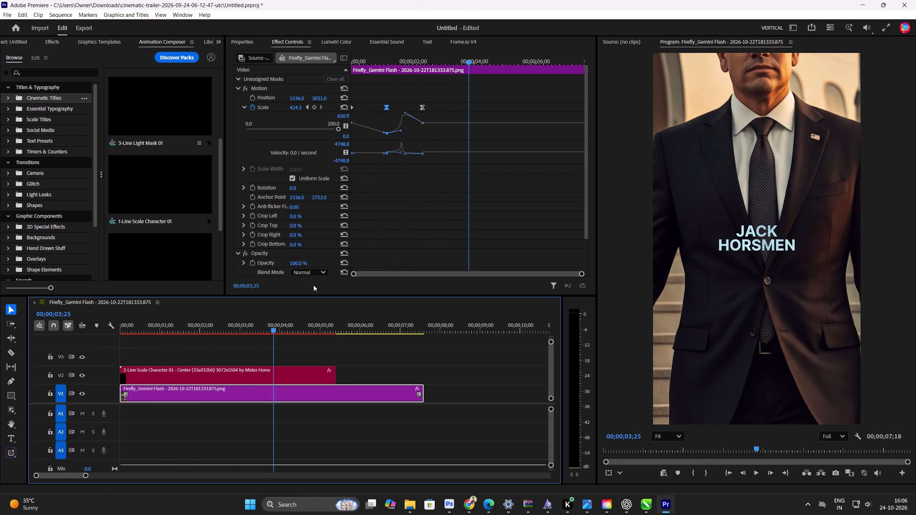
Play the sequence from the start to check the easing of the image zoom.
left_click_drag(236, 330, 70, 341)
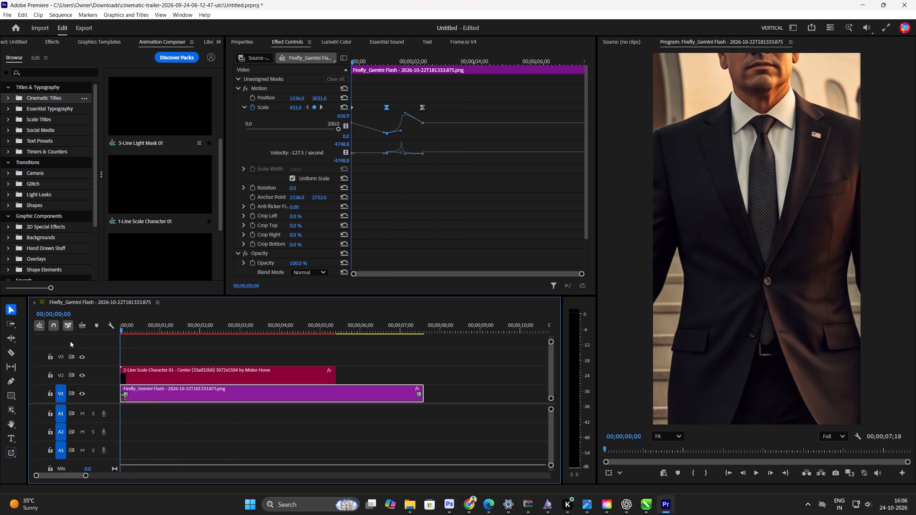
left_click_drag(70, 341, 59, 341)
key("space")
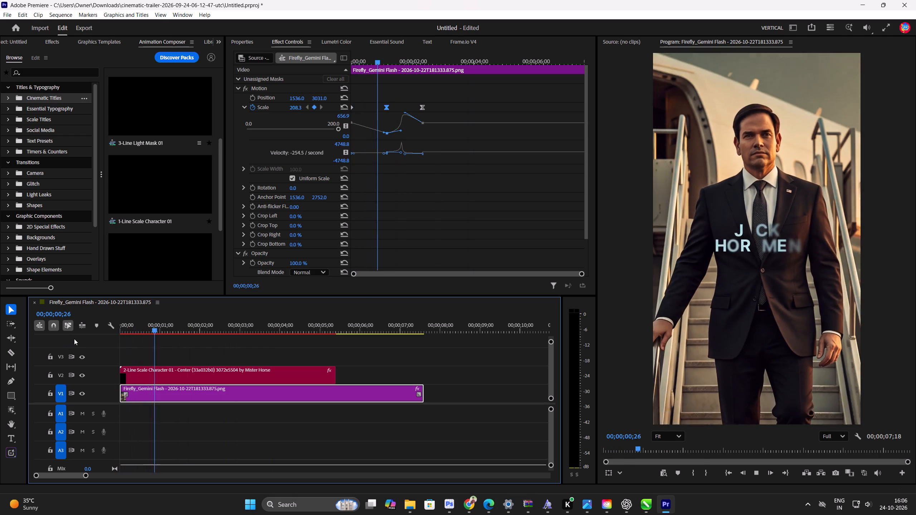
key("space")
key("space")
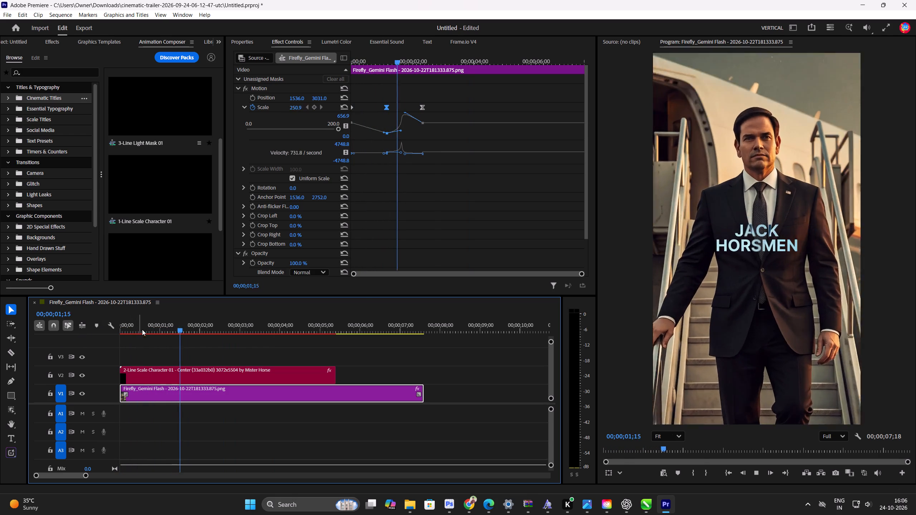
key("space")
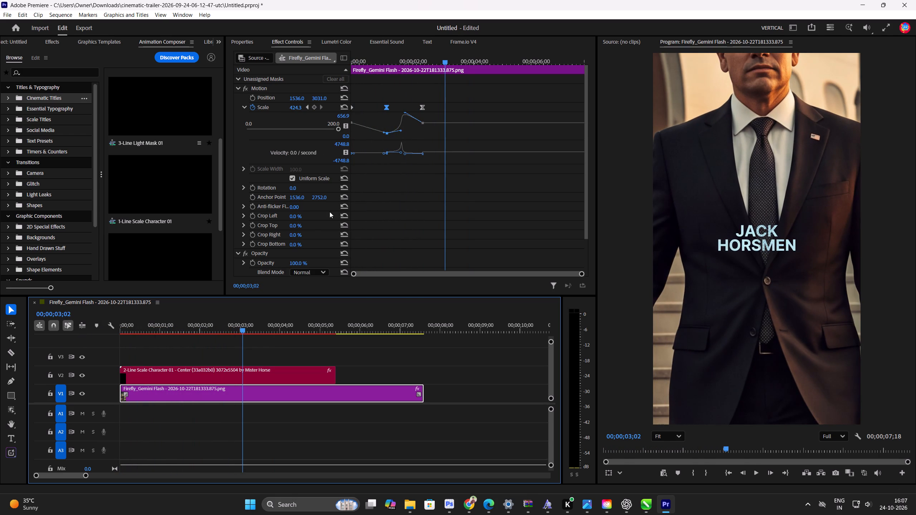
Delete the last Scale keyframe at about 2;10 and preview the zoom from the start.
left_click_drag(429, 90, 415, 183)
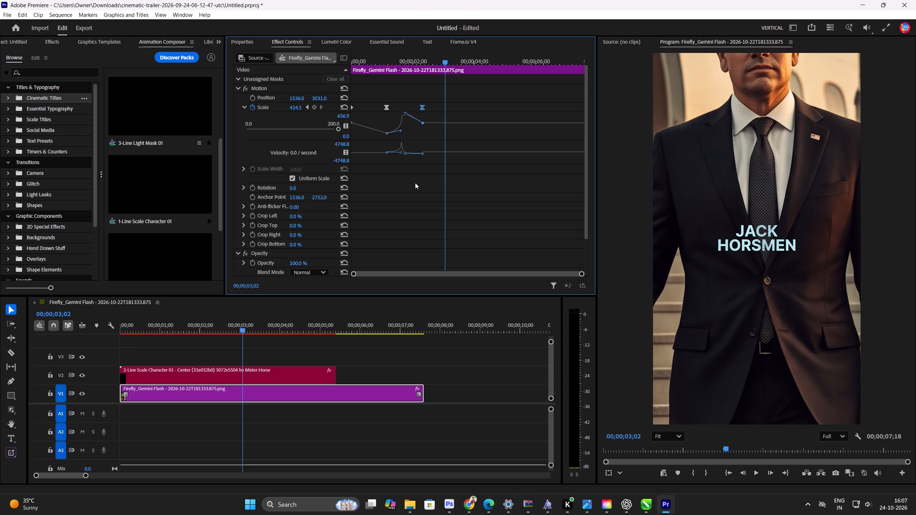
key("Delete")
left_click_drag(401, 57, 313, 69)
key("space")
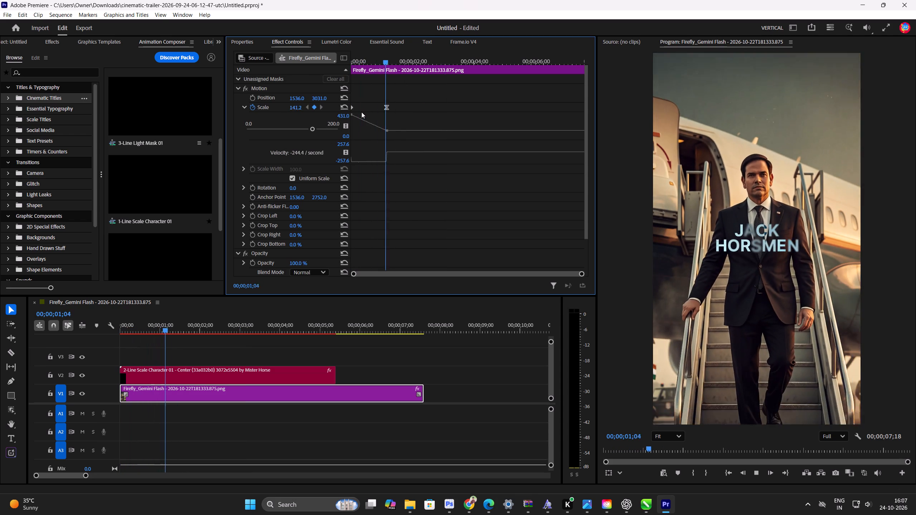
key("space")
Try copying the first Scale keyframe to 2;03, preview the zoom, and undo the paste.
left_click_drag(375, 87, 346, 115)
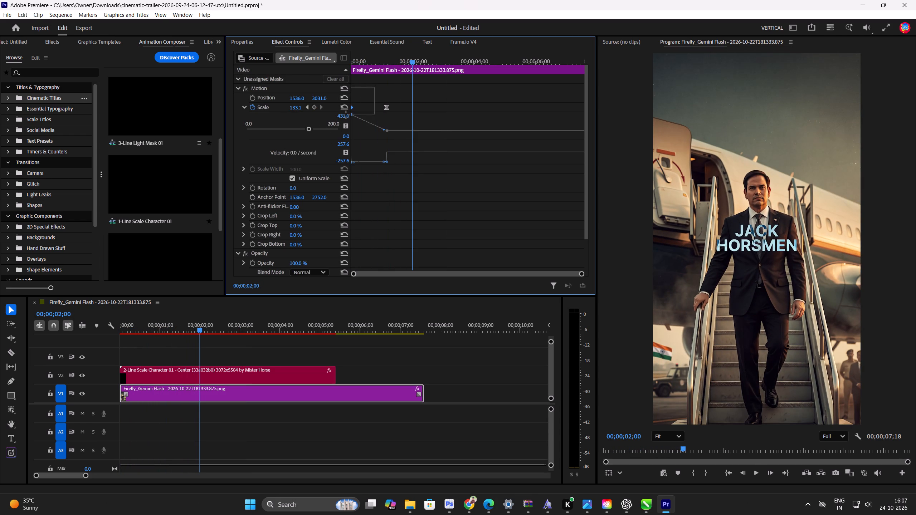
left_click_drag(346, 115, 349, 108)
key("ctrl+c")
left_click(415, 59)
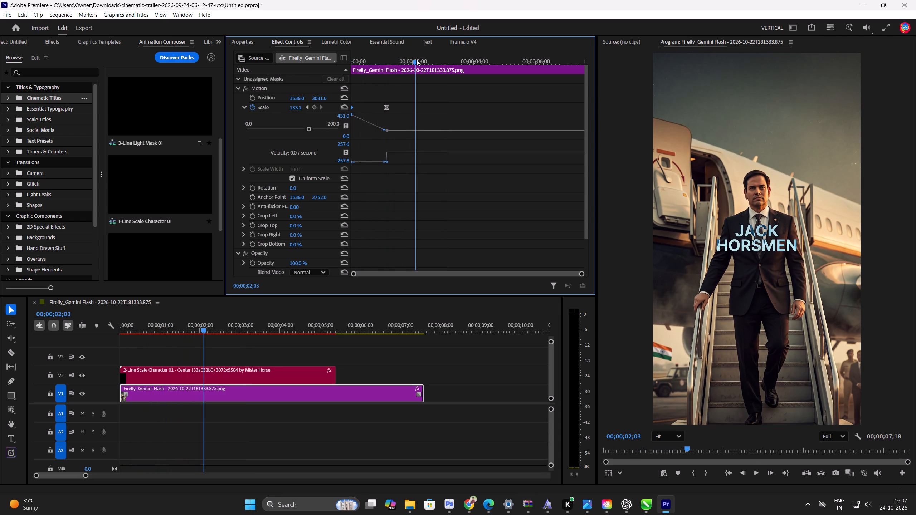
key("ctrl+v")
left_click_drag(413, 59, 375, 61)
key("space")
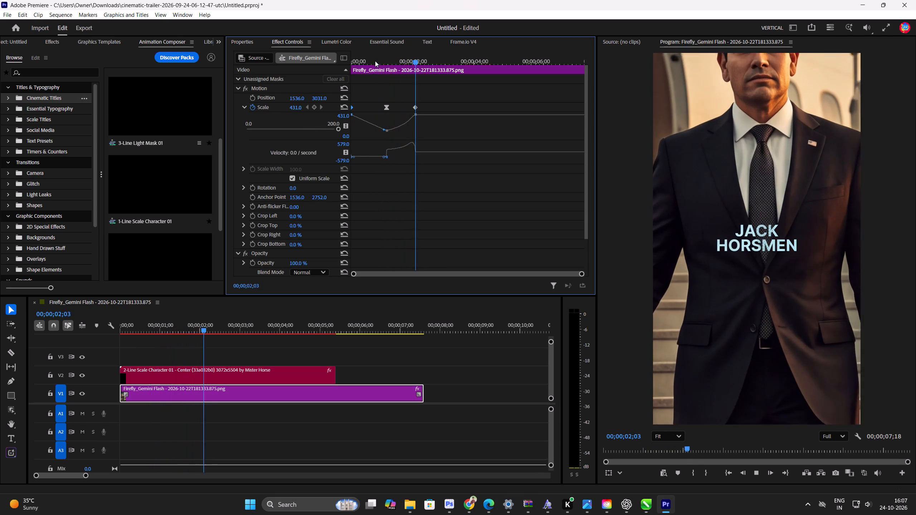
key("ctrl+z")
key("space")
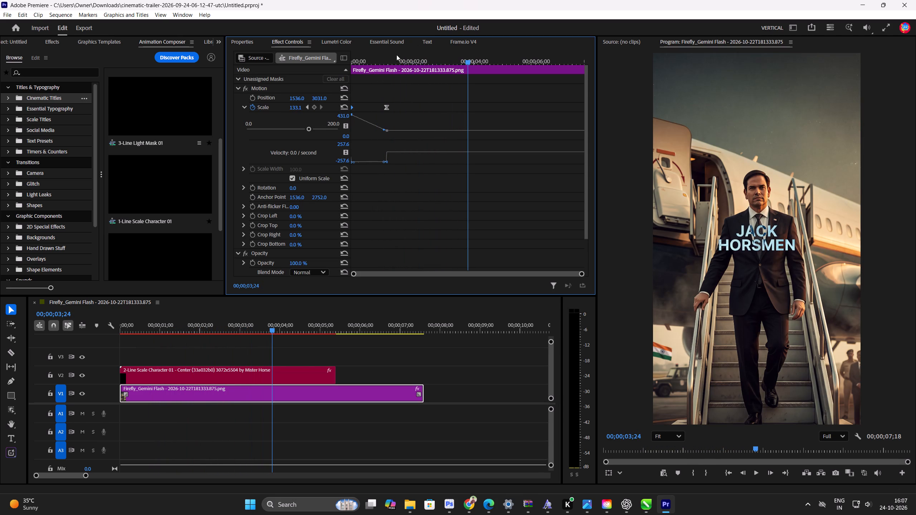
Preview the two-keyframe zoom and slow it by moving the second Scale keyframe to about 3;07.
left_click_drag(408, 62, 301, 73)
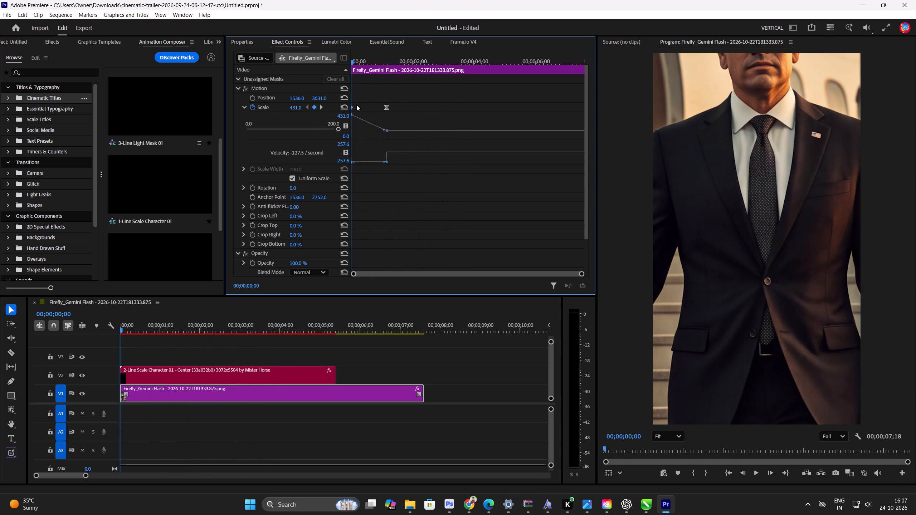
key("space")
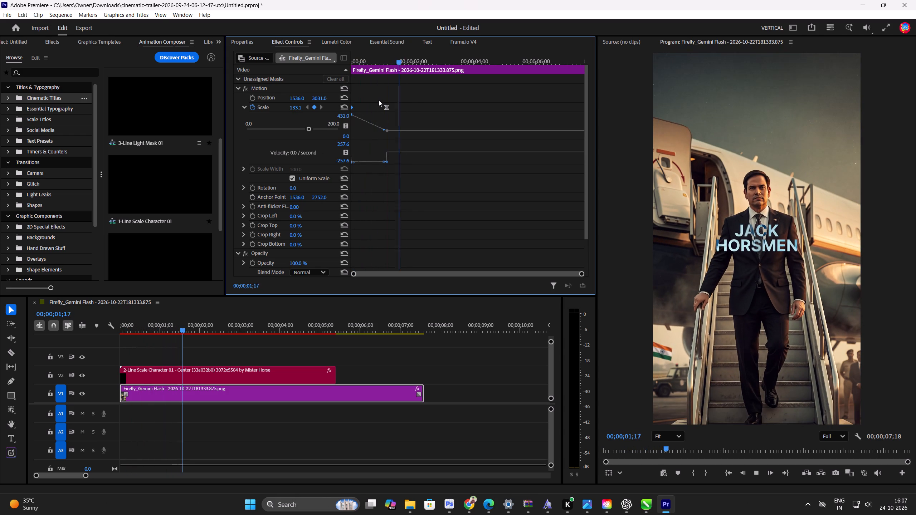
key("space")
left_click_drag(415, 87, 379, 180)
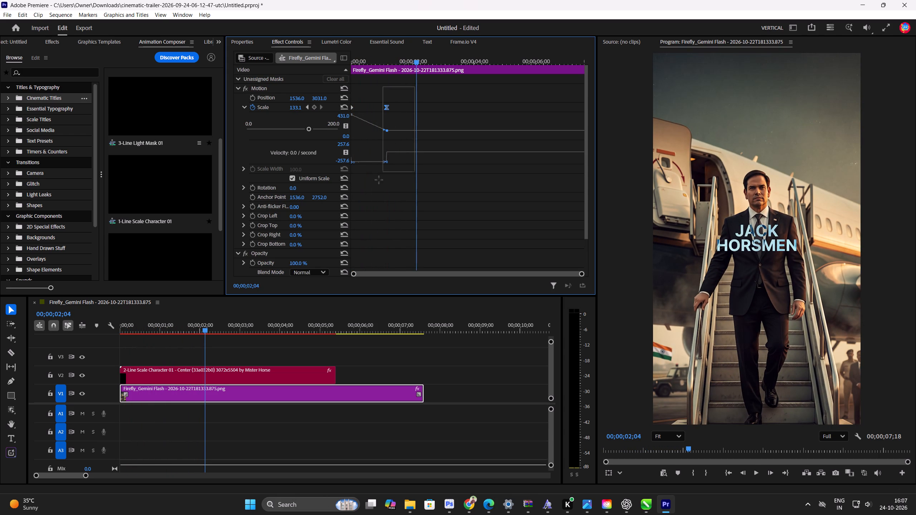
left_click_drag(379, 180, 374, 192)
left_click_drag(388, 162, 396, 162)
left_click_drag(396, 162, 400, 154)
left_click_drag(386, 107, 436, 106)
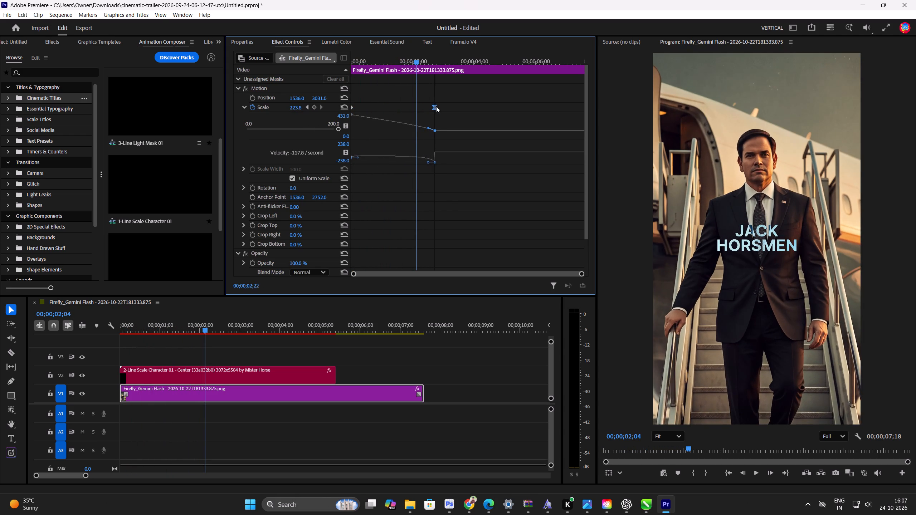
left_click_drag(436, 106, 450, 106)
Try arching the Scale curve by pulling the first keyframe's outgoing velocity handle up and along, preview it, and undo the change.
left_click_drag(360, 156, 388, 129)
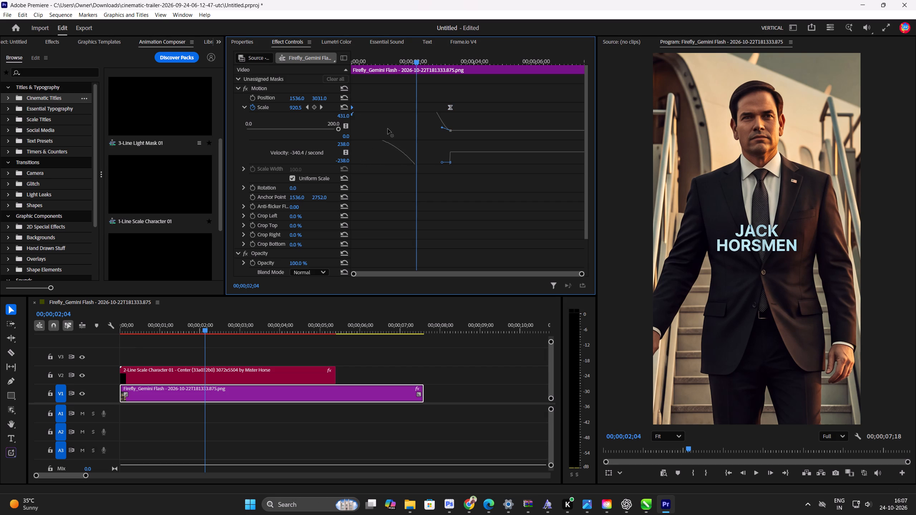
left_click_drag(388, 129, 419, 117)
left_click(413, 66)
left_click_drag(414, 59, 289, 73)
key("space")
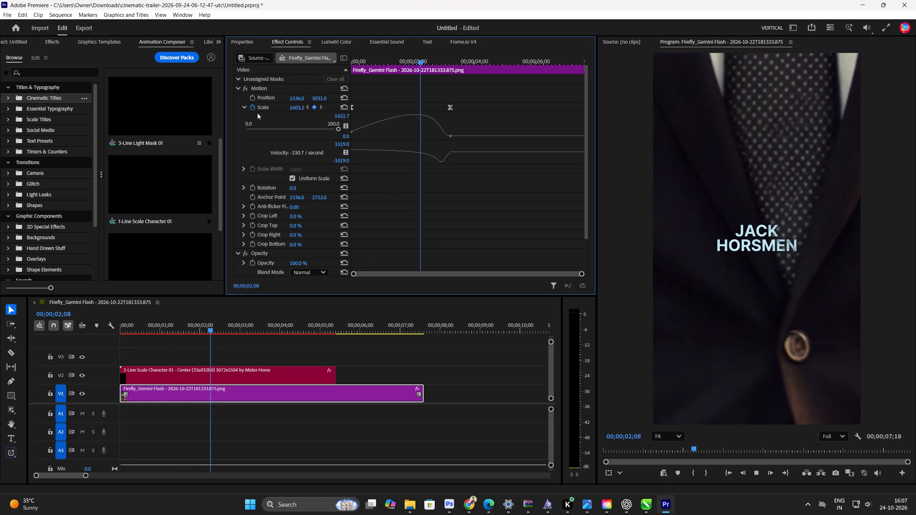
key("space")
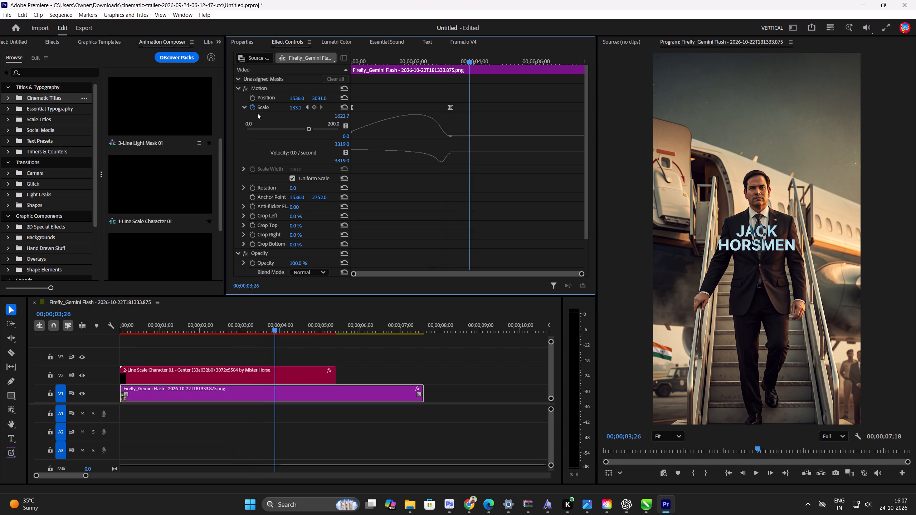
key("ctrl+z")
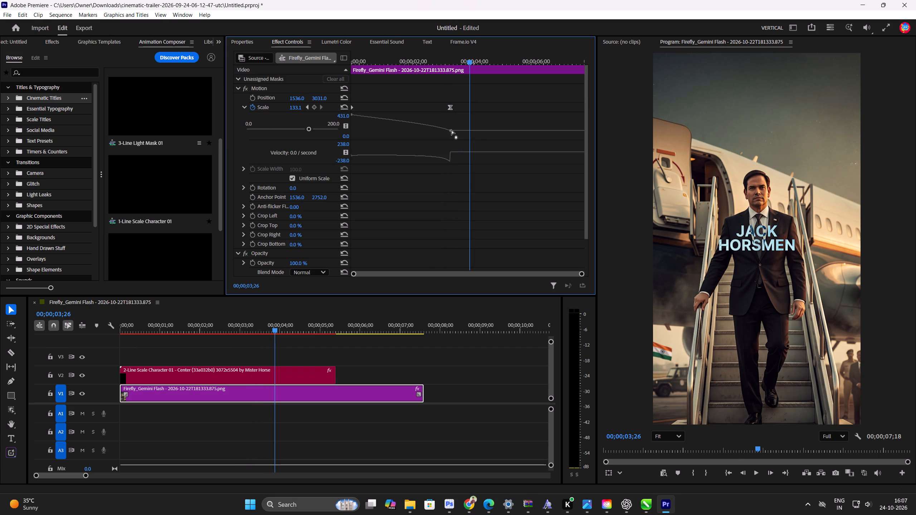
Lower the second Scale keyframe's value to 0 in the graph.
left_click_drag(452, 130, 452, 150)
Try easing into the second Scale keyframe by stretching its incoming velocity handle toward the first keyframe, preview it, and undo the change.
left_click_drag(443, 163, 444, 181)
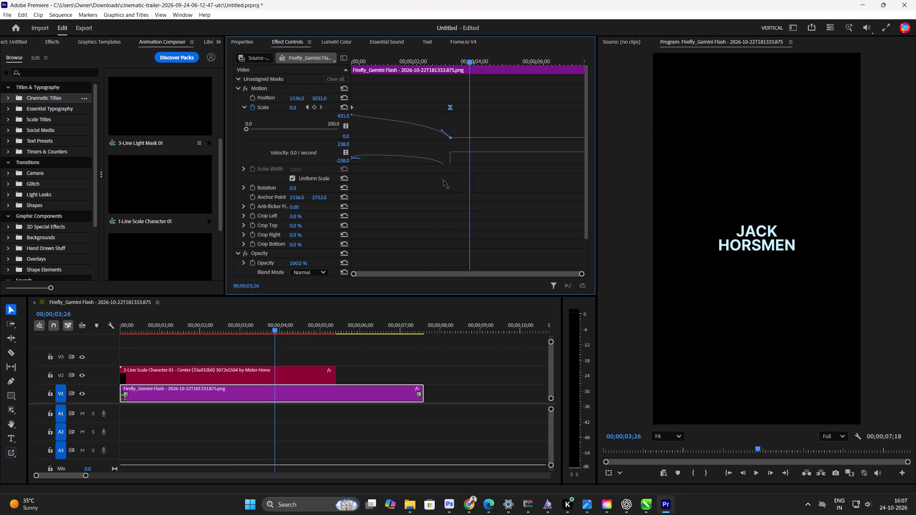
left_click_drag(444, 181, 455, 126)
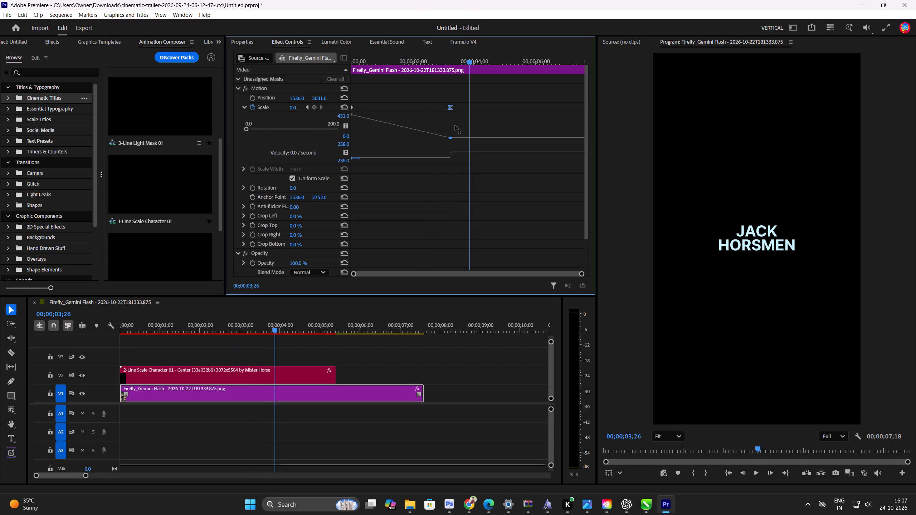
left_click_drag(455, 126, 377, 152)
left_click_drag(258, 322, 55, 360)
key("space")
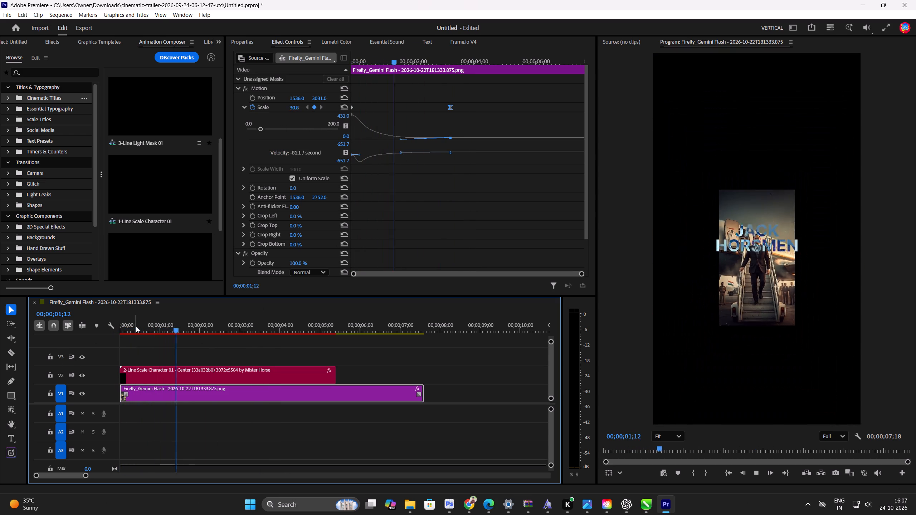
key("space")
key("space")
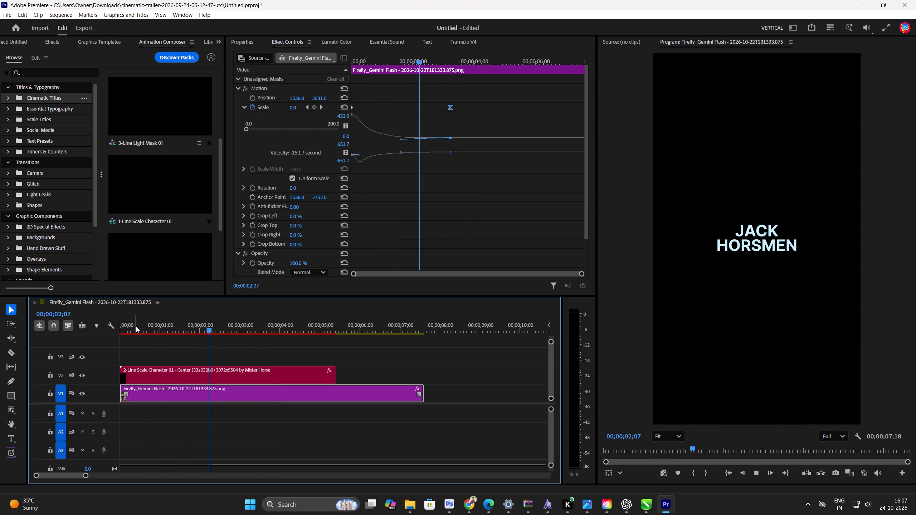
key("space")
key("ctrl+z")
Play and scrub through the zoom around the second Scale keyframe to examine how the image shrinks.
key("space")
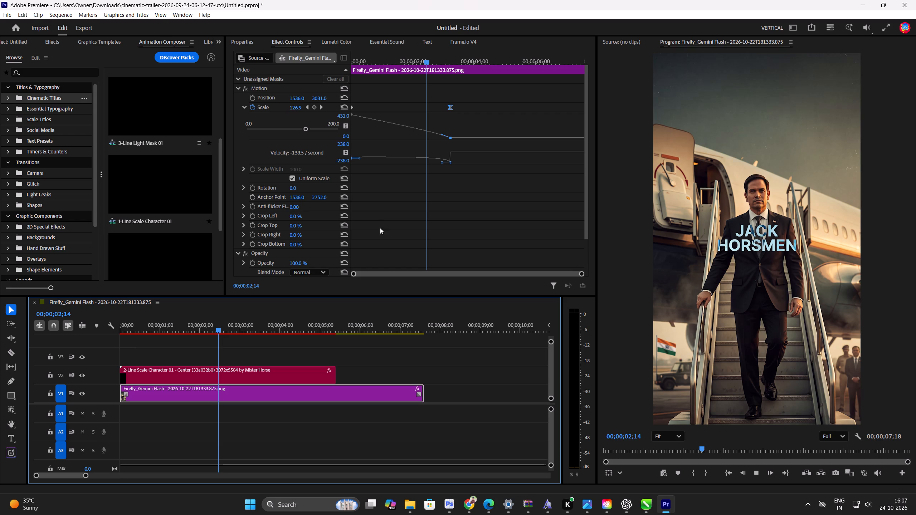
key("space")
key("space")
key("space")
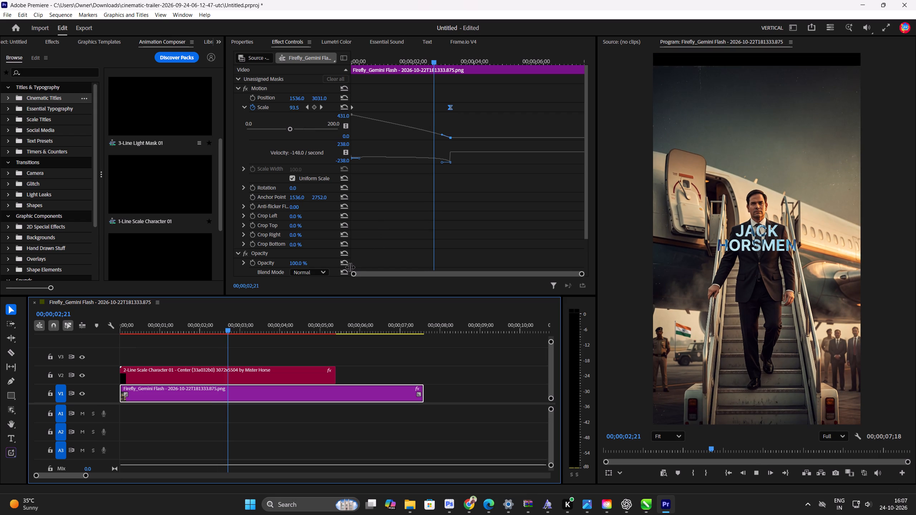
left_click_drag(259, 332, 289, 332)
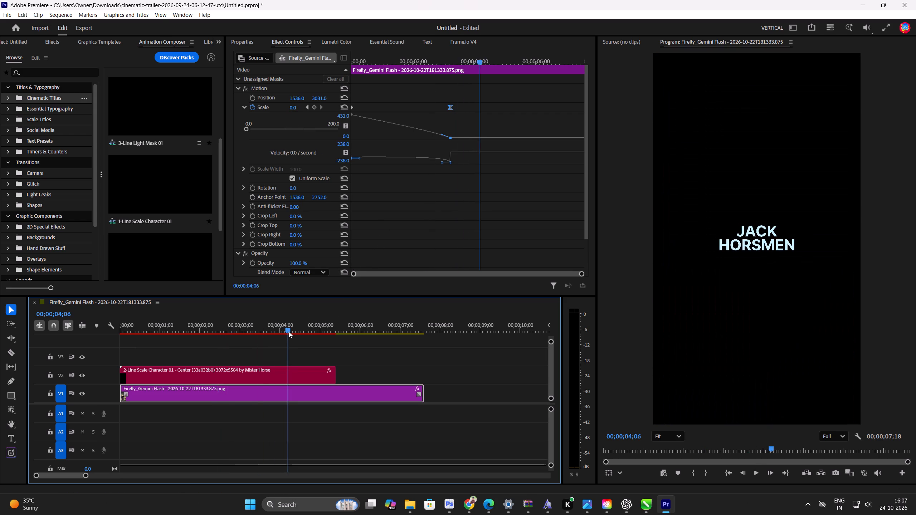
left_click_drag(289, 332, 192, 336)
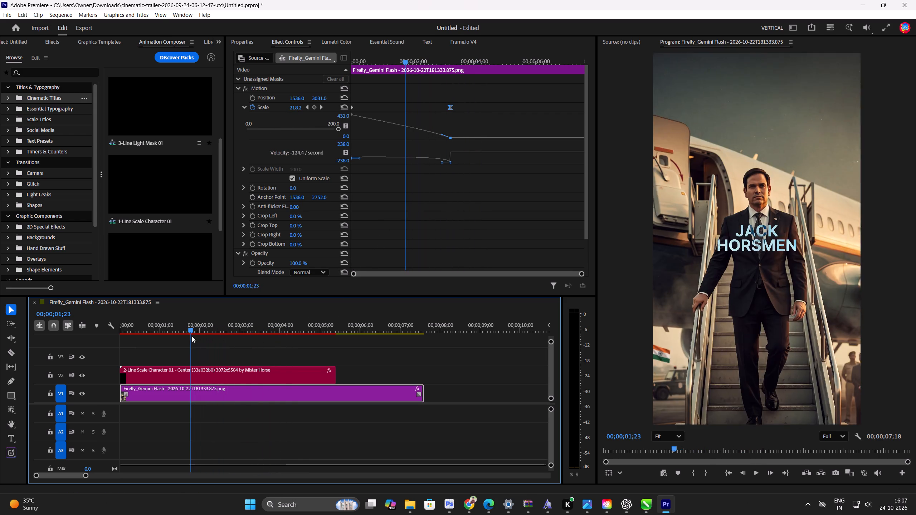
left_click_drag(192, 336, 228, 330)
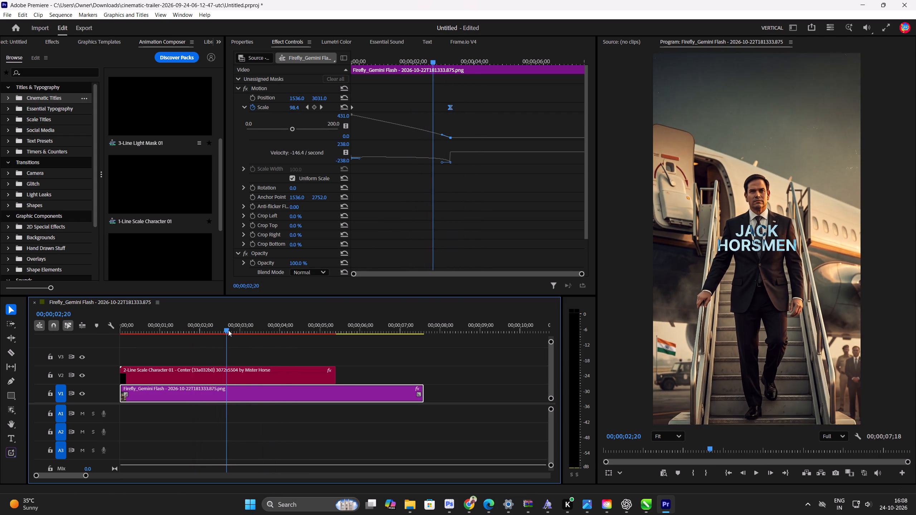
left_click_drag(228, 330, 249, 330)
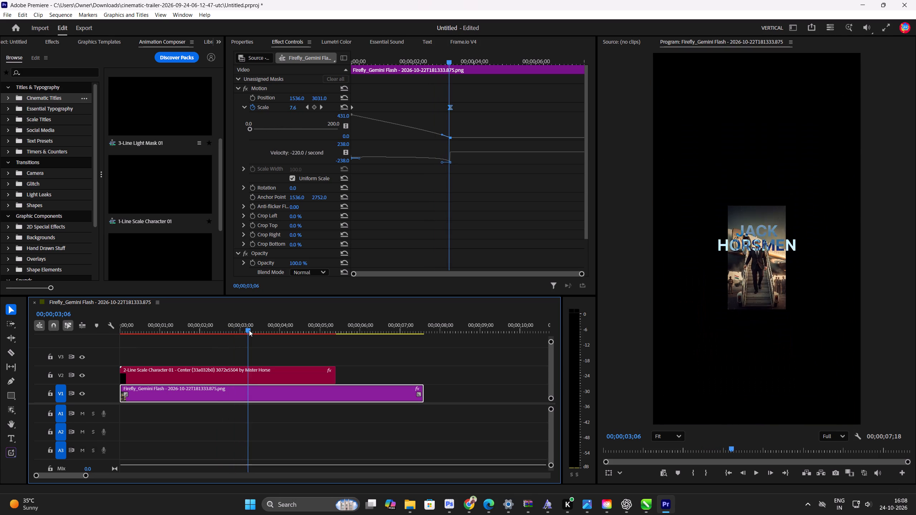
left_click_drag(249, 330, 253, 329)
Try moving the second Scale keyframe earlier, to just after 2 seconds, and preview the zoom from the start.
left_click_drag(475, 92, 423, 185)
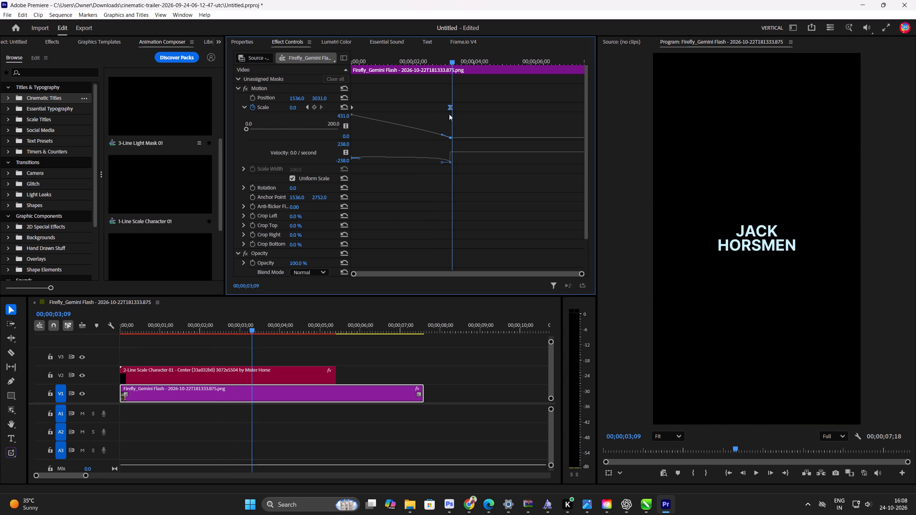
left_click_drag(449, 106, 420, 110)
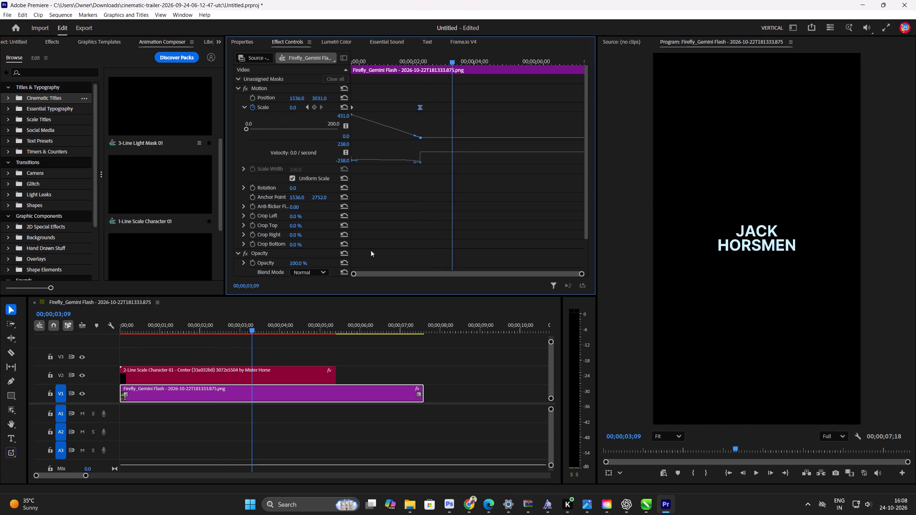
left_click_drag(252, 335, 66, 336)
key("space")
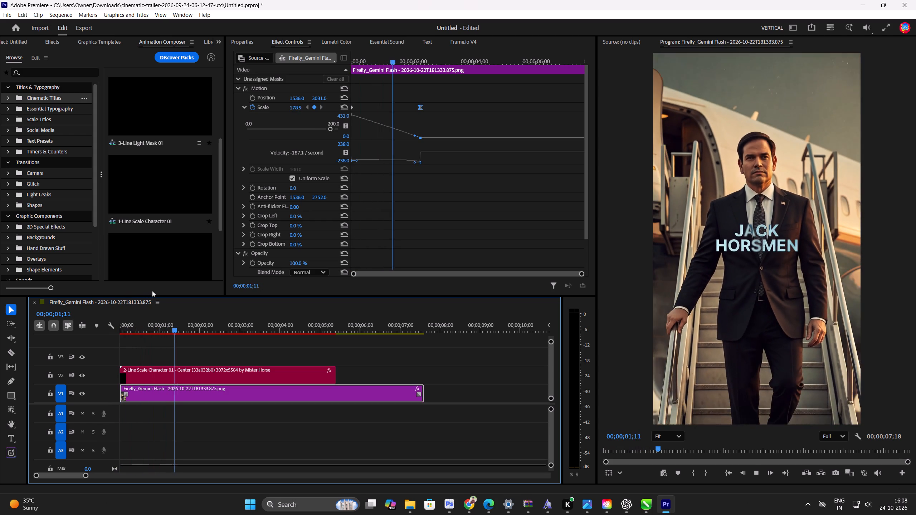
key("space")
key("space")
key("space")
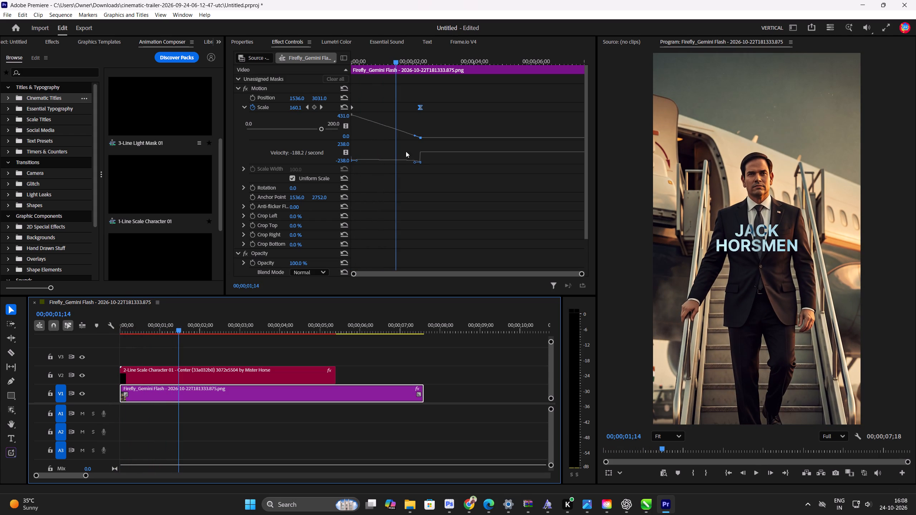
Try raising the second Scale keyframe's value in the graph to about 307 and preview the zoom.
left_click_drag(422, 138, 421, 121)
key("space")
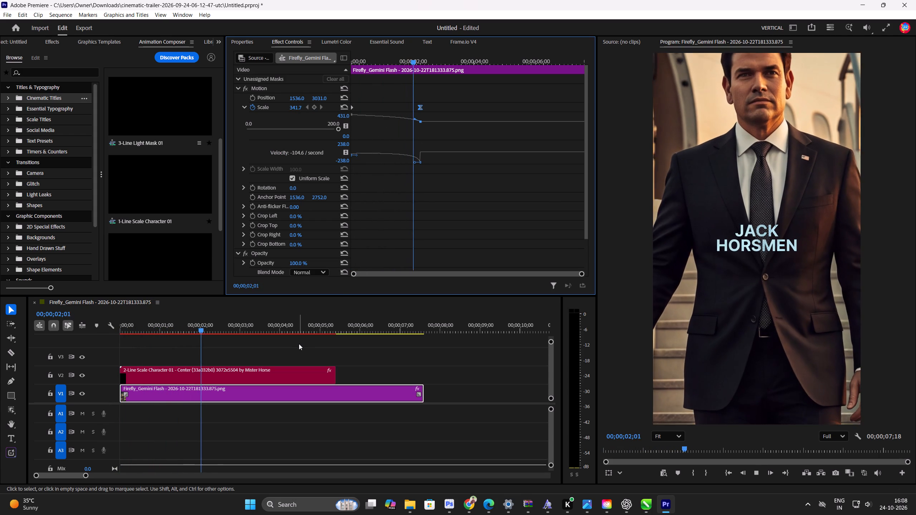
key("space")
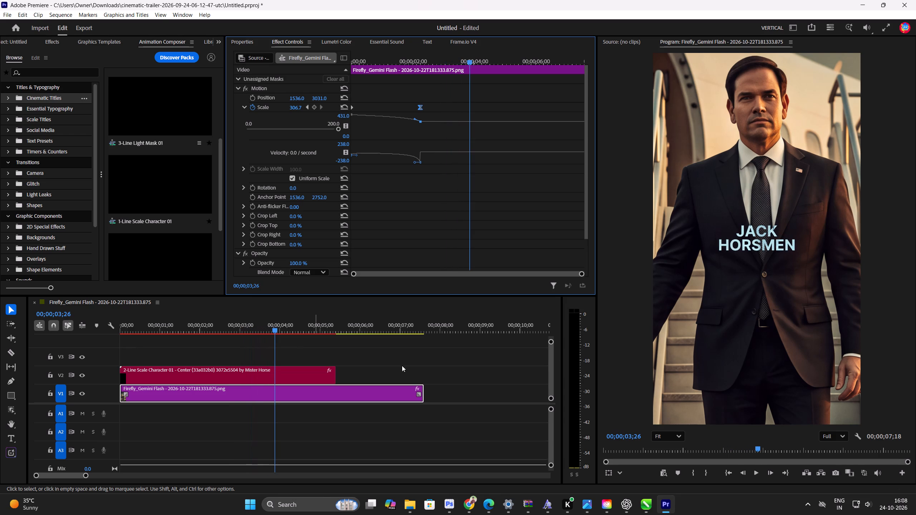
Set the Program monitor's playback resolution to 1/4 and play the zoom from the start.
left_click(667, 435)
left_click(834, 440)
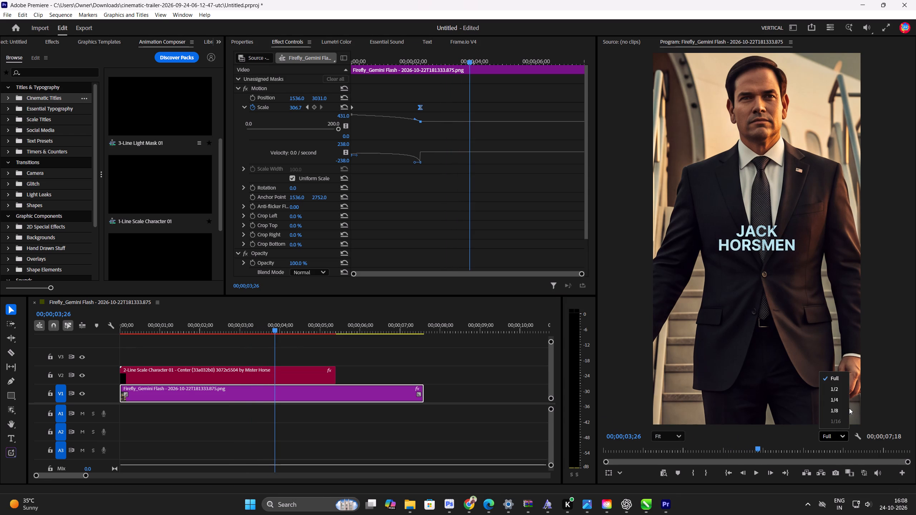
left_click_drag(846, 401, 840, 401)
left_click_drag(255, 327, 38, 349)
key("space")
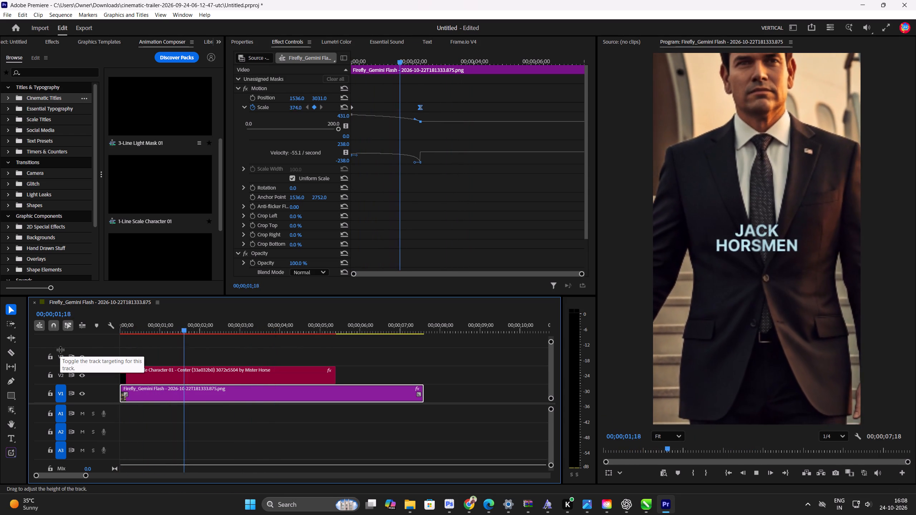
key("space")
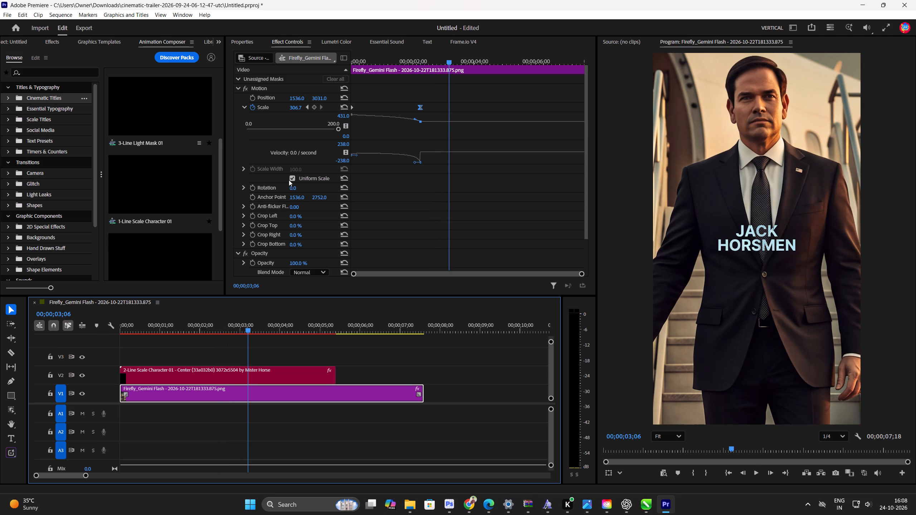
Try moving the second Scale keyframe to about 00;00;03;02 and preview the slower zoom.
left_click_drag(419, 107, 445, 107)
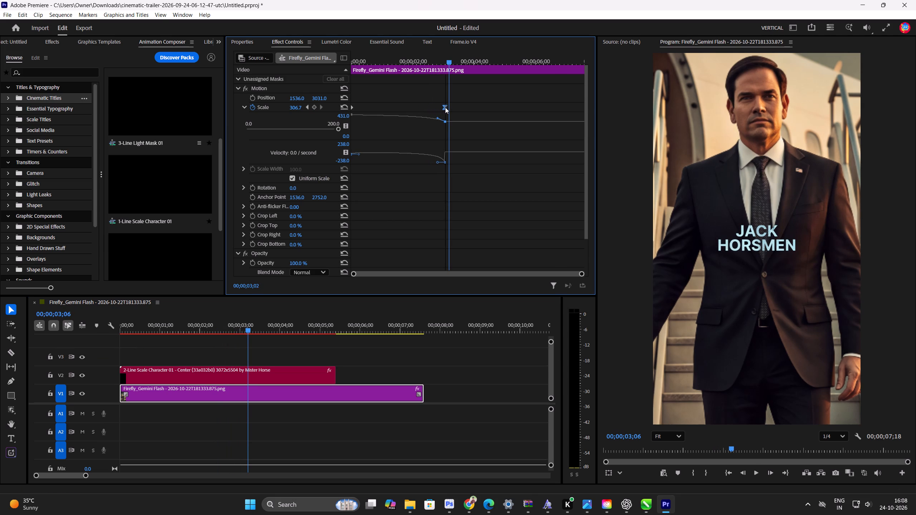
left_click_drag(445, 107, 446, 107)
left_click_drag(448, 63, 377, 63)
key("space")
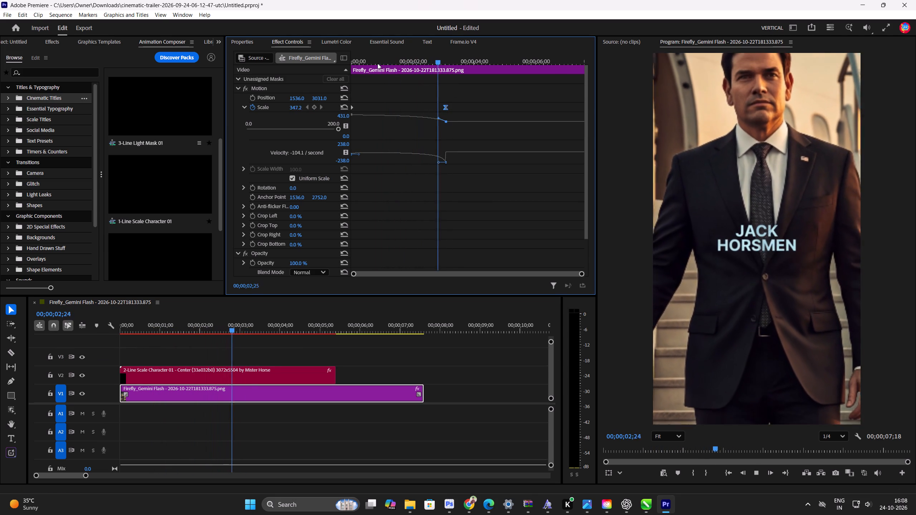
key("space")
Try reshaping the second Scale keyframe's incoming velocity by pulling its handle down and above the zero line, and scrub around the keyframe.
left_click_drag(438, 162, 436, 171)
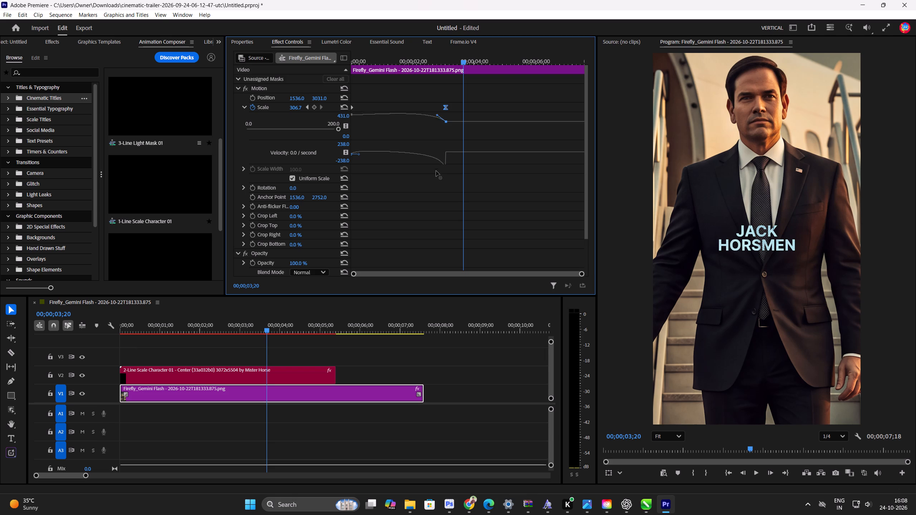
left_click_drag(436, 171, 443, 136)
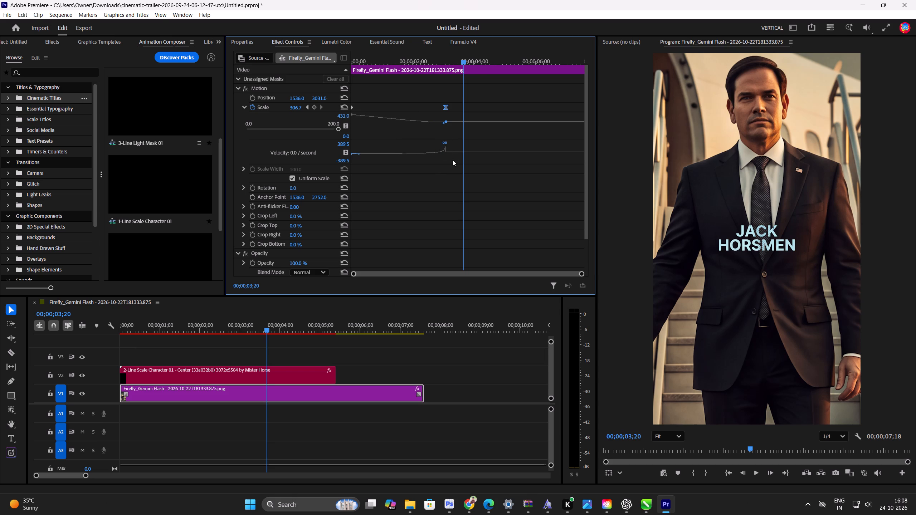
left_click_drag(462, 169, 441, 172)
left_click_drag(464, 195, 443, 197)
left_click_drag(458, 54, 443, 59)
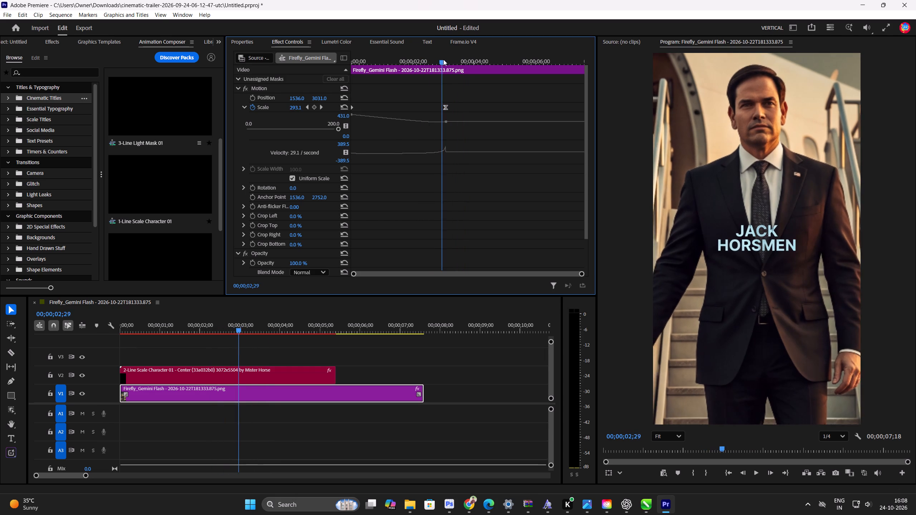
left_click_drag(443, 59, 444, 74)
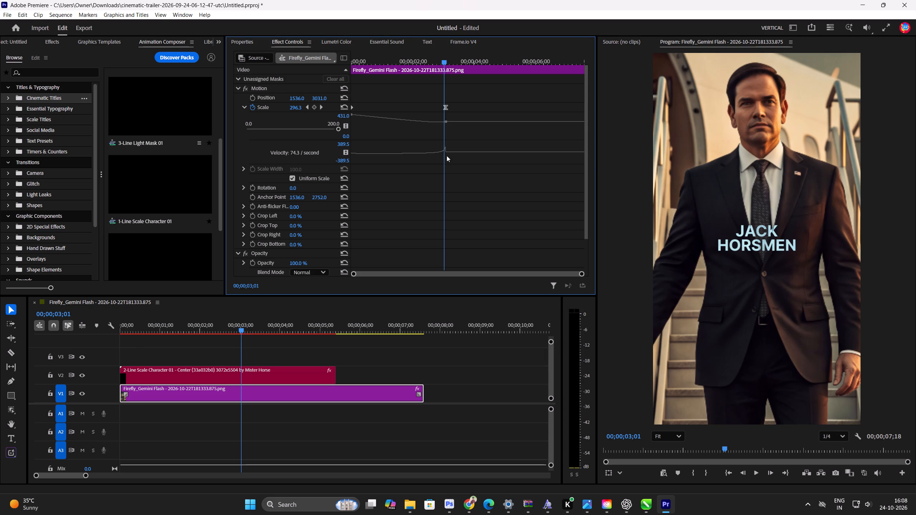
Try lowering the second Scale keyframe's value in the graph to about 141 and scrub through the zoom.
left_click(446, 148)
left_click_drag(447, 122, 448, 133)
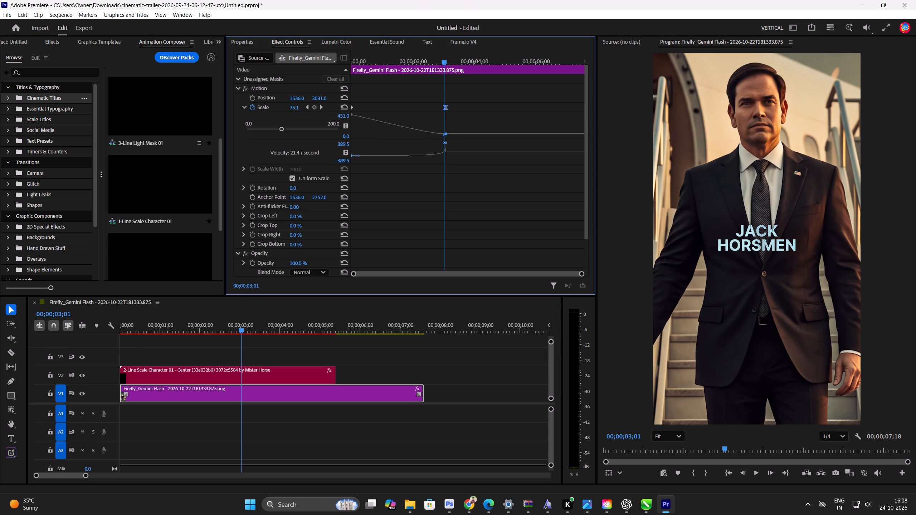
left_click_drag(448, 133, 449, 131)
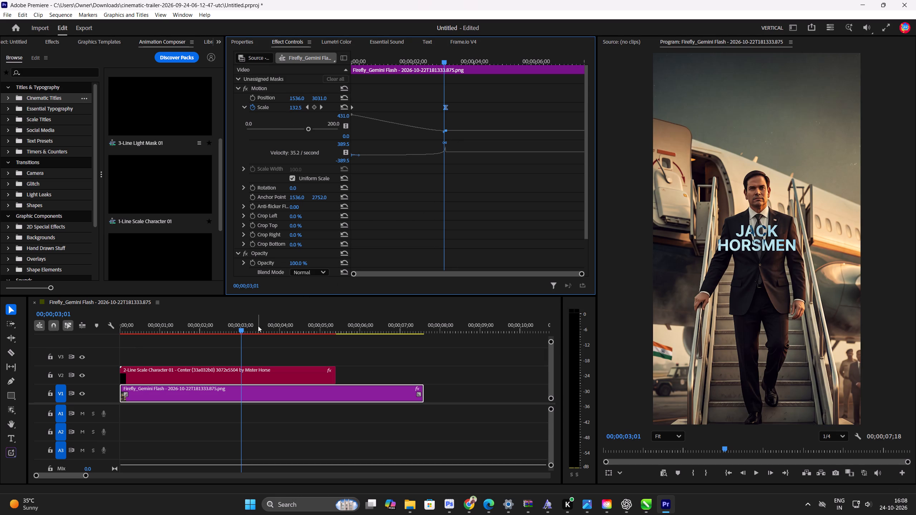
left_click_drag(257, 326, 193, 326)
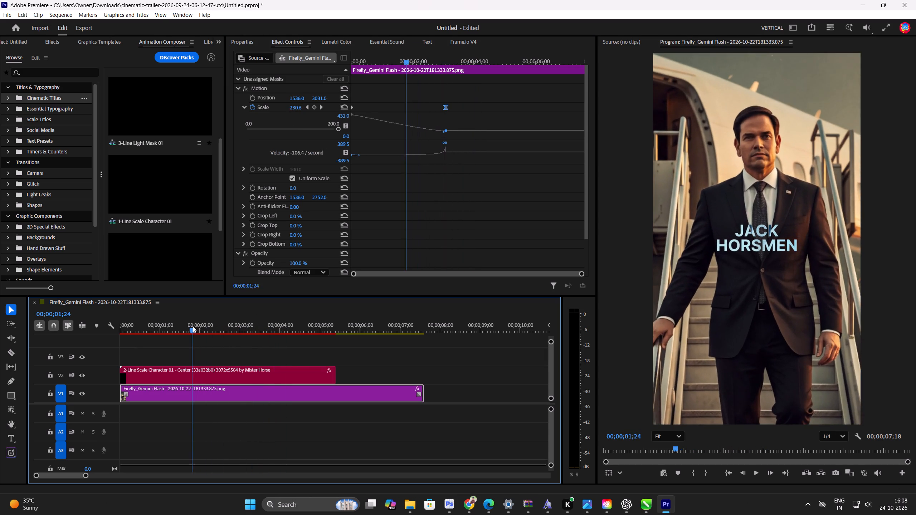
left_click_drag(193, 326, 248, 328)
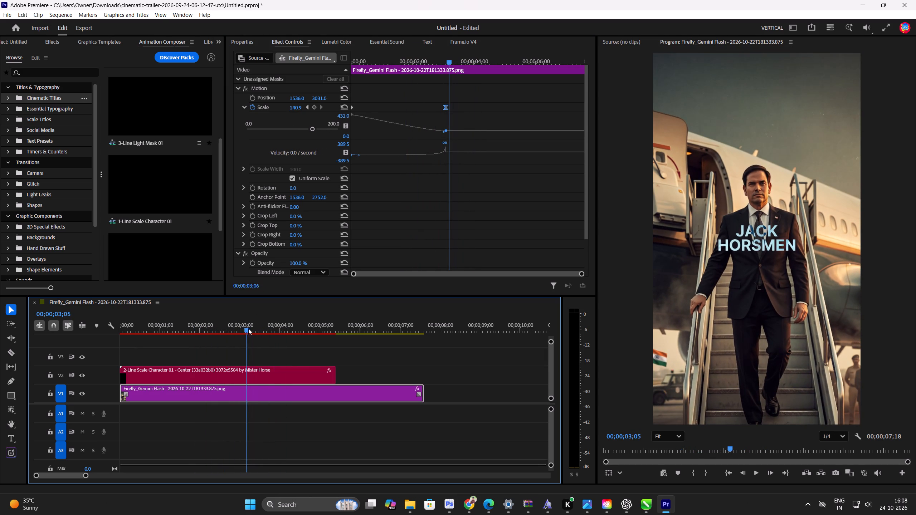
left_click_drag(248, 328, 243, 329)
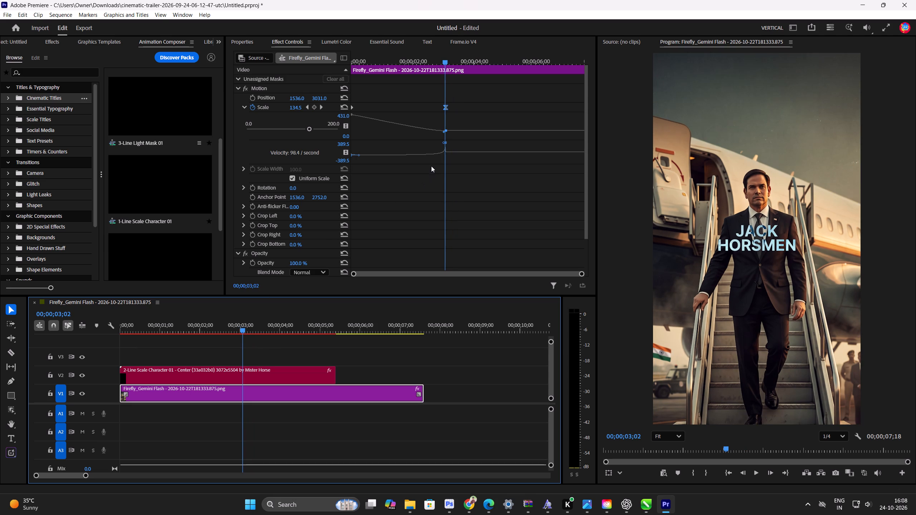
Delete the second Scale keyframe from the Firefly image clip while keeping the clip itself.
key("Delete")
key("ctrl+z")
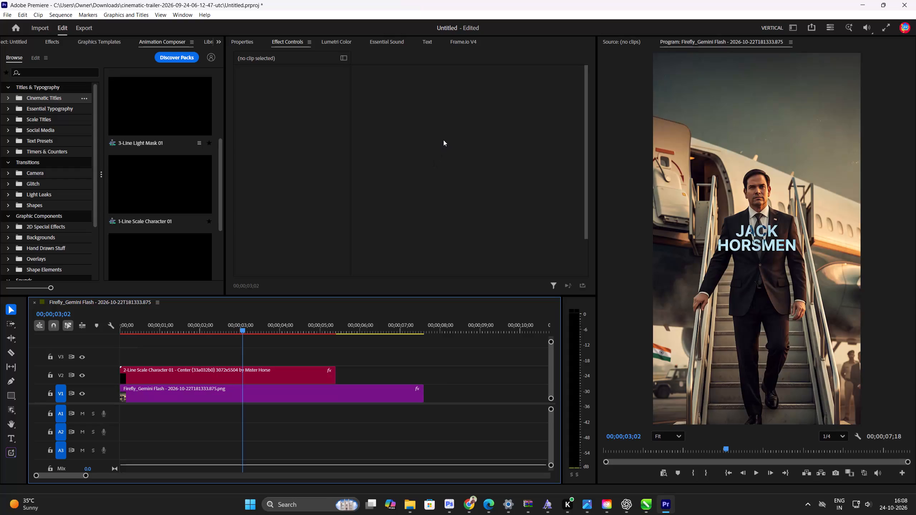
left_click(276, 395)
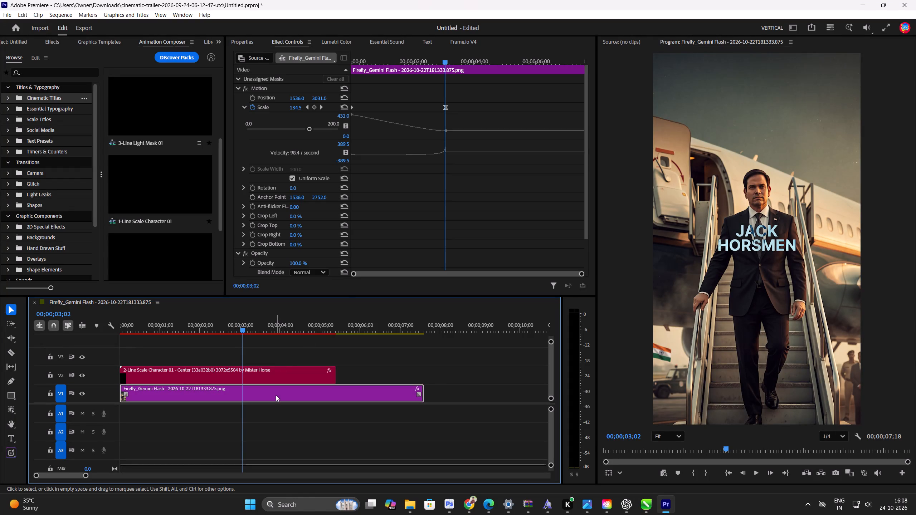
left_click(448, 131)
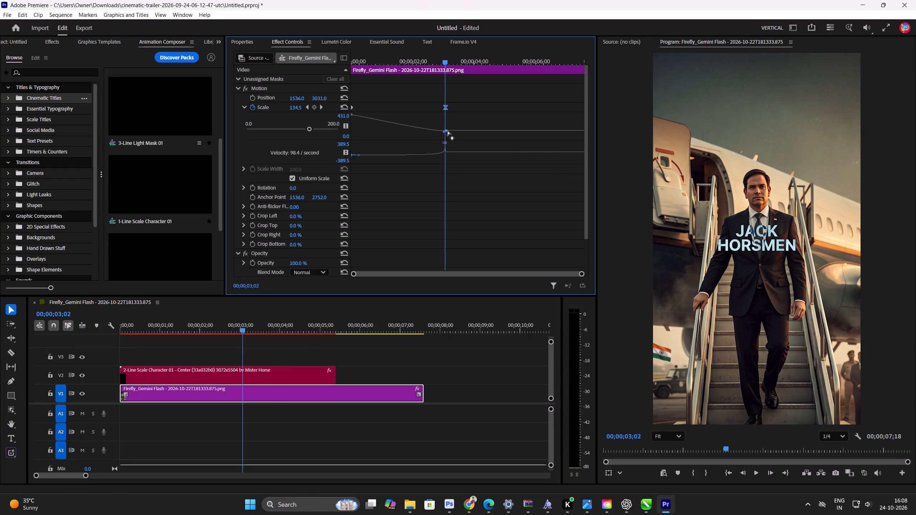
key("Delete")
key("ctrl+z")
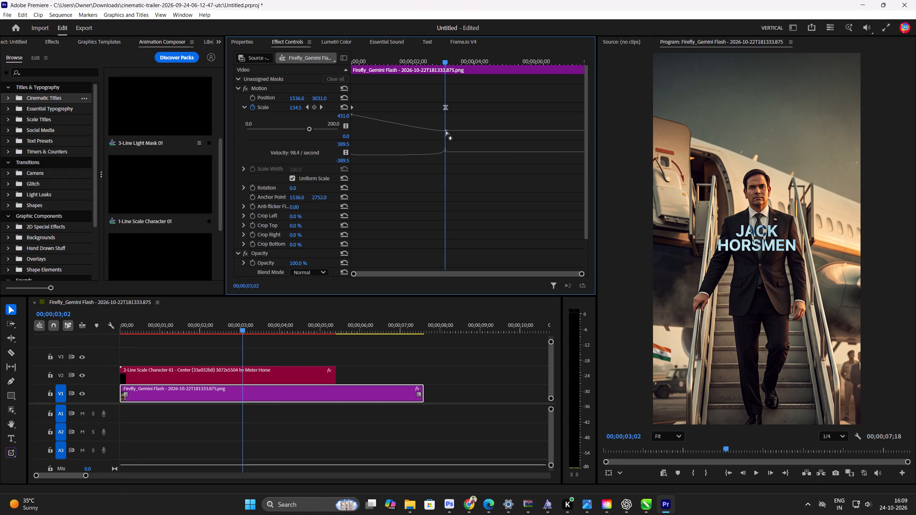
left_click(446, 131)
key("Delete")
Add a new Scale keyframe with a value of 100 at 00;00;03;03 on the image clip.
left_click_drag(433, 60, 352, 70)
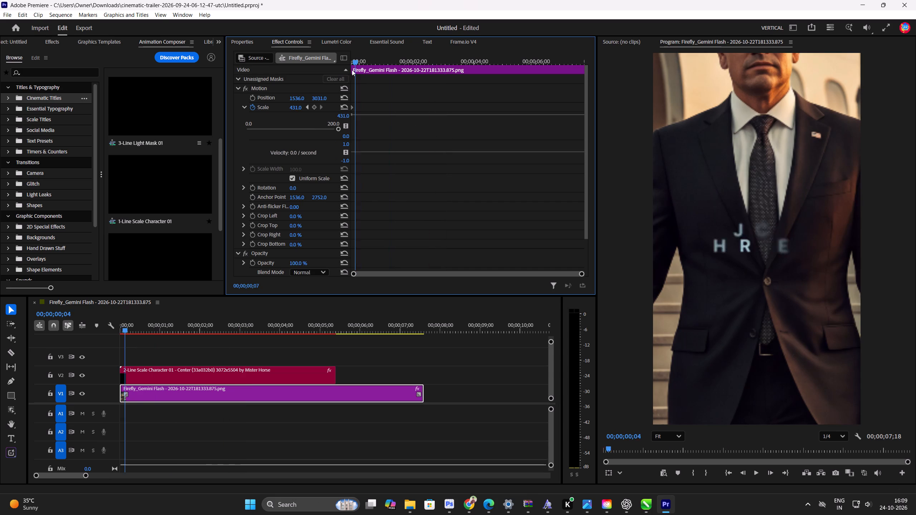
left_click_drag(352, 70, 448, 74)
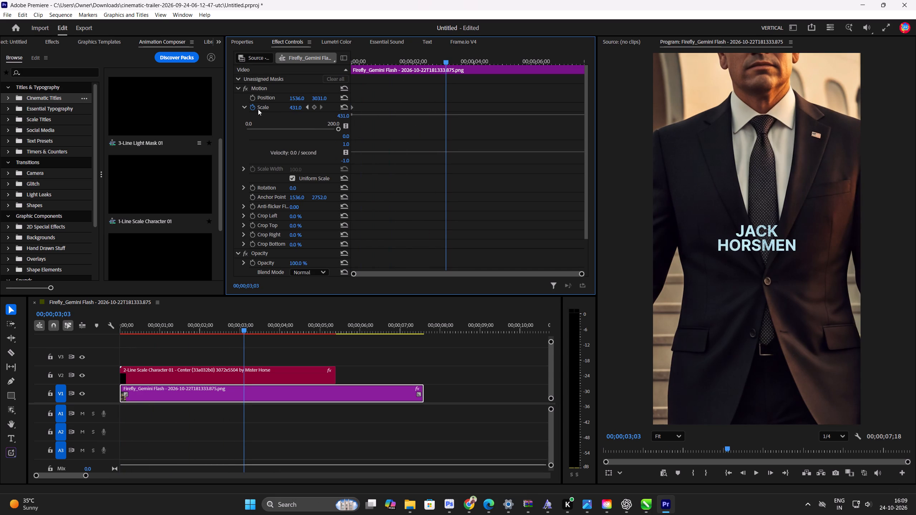
left_click(299, 108)
left_click(302, 106)
key("ctrl+a")
type("100")
key("Return")
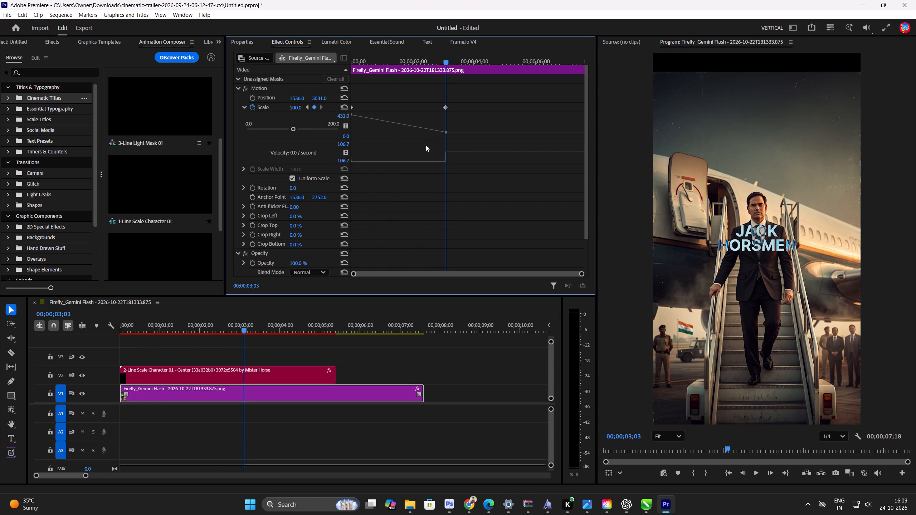
Arch the Scale curve by pulling the first keyframe's outgoing and second keyframe's incoming velocity handles above the zero line.
left_click(352, 113)
left_click_drag(360, 164, 384, 138)
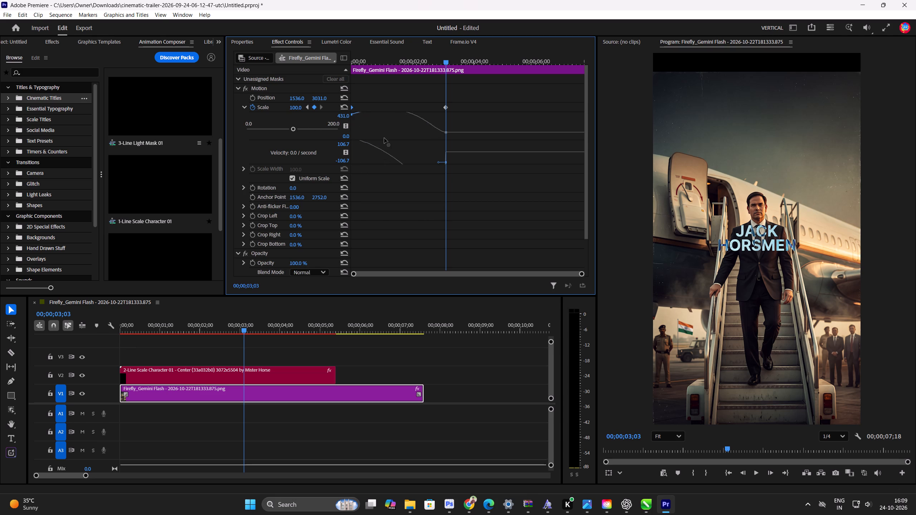
left_click_drag(384, 138, 372, 149)
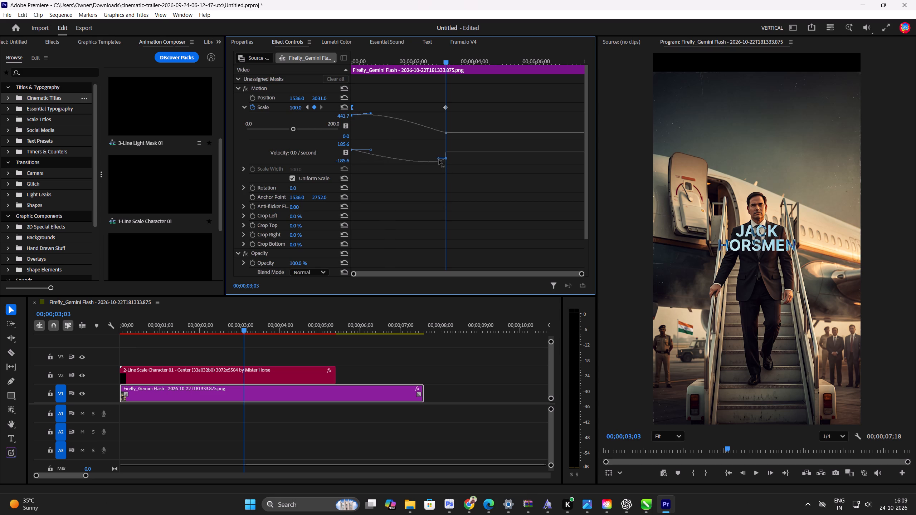
left_click_drag(439, 159, 438, 144)
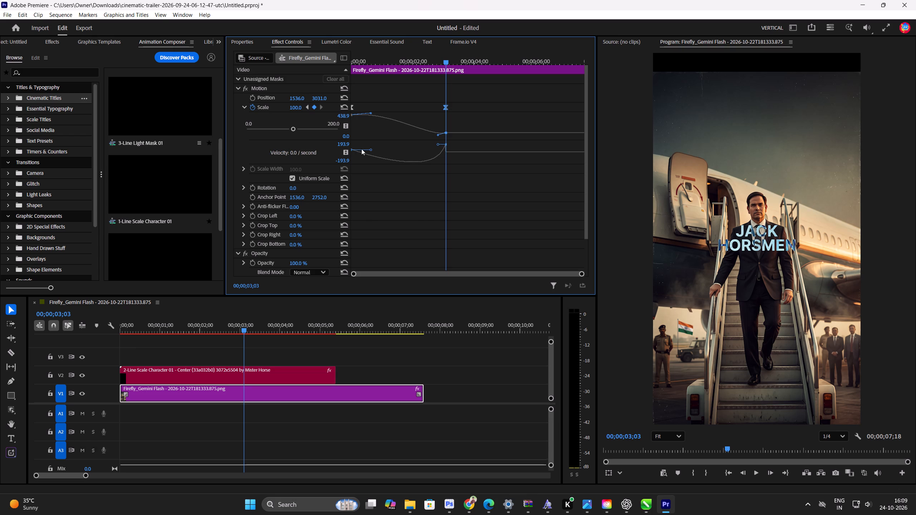
left_click_drag(371, 149, 372, 142)
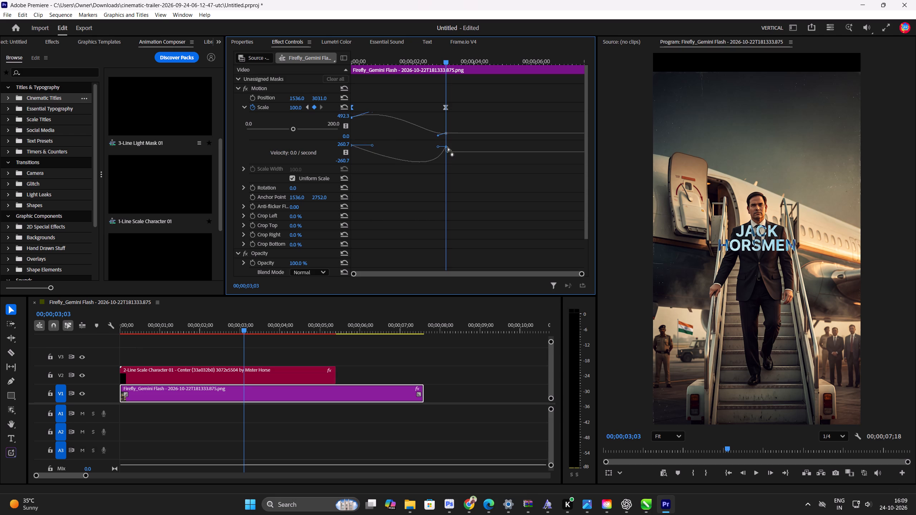
Raise the second Scale keyframe's value to 123.7 and play the zoom from the start.
left_click_drag(448, 147, 435, 146)
key("space")
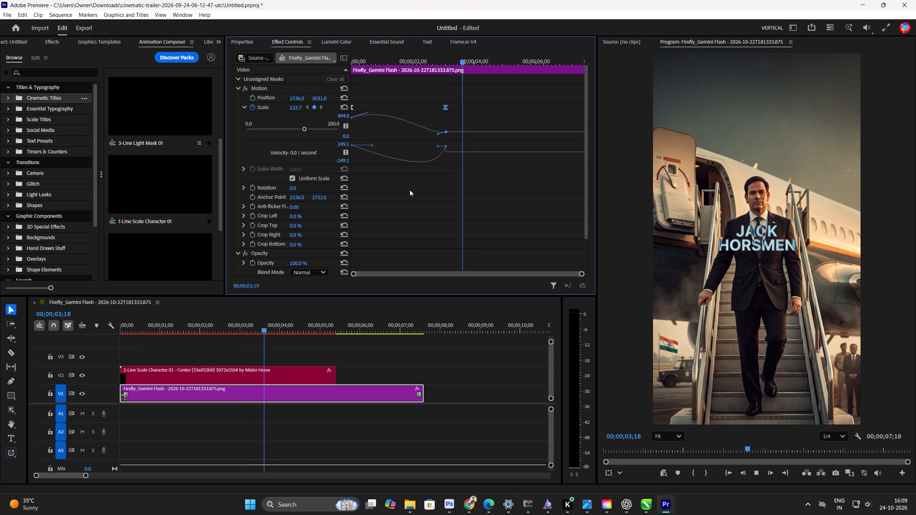
key("space")
left_click_drag(274, 337, 63, 342)
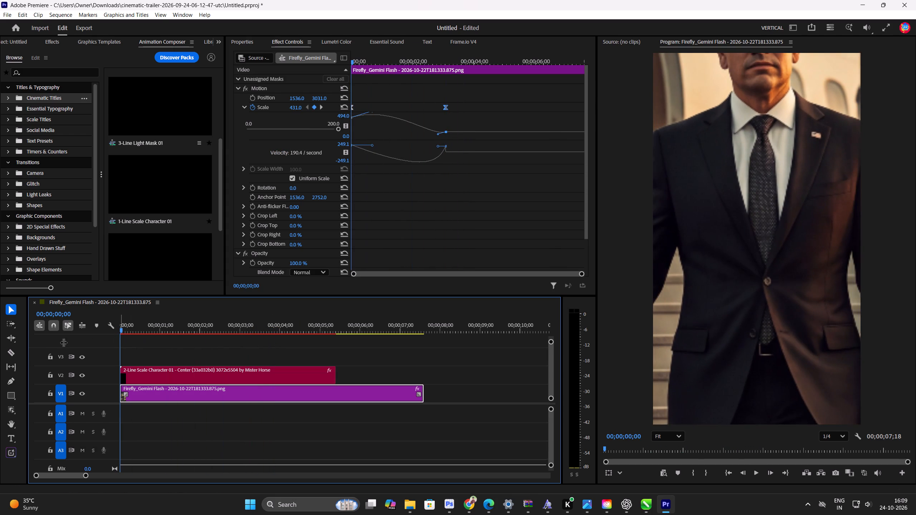
left_click_drag(63, 342, 63, 342)
key("space")
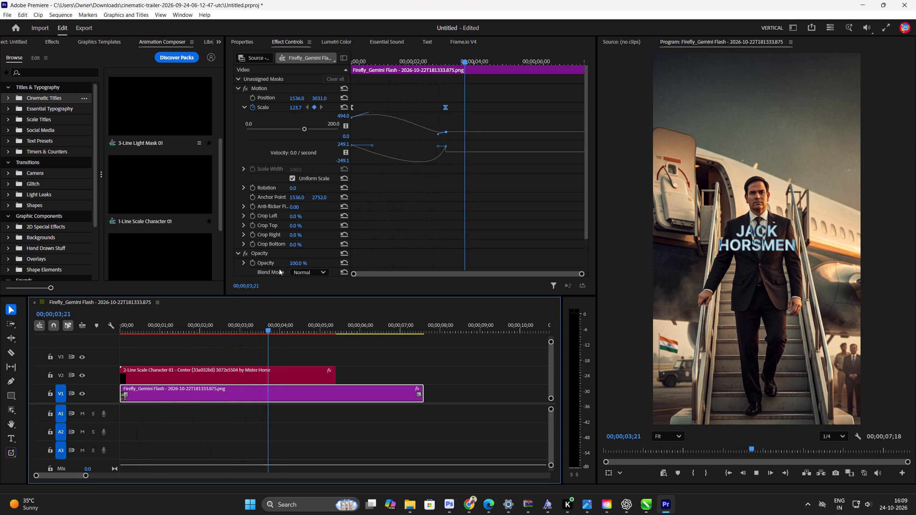
key("space")
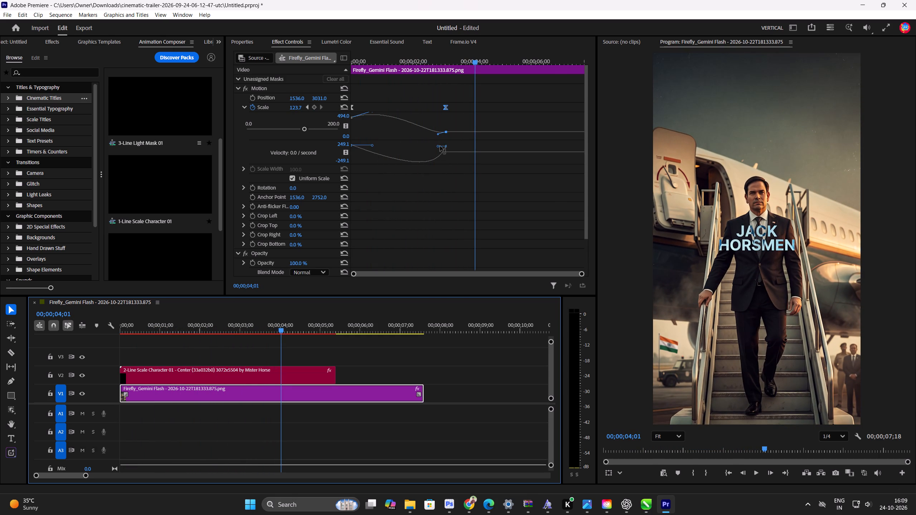
Pull the second Scale keyframe's incoming velocity handle below the zero line and preview the zoom from the start.
left_click_drag(440, 146, 441, 162)
key("space")
key("space")
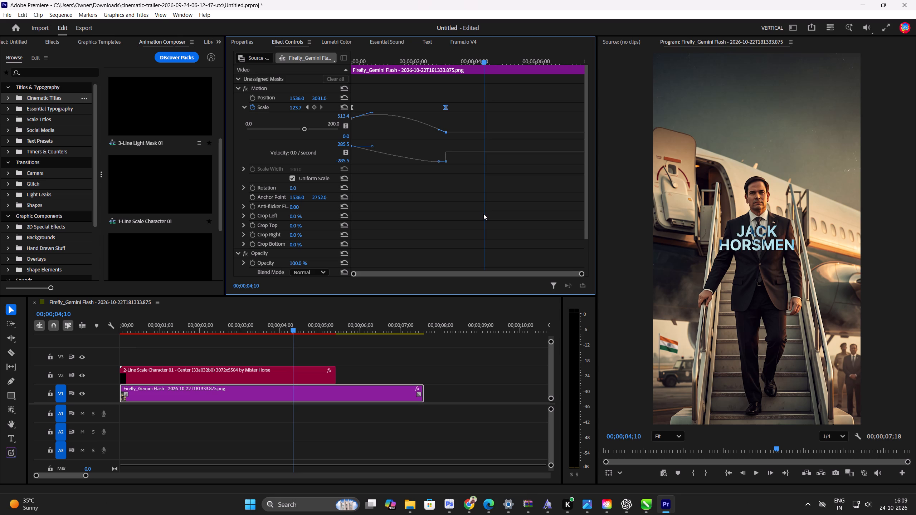
left_click_drag(483, 214, 424, 214)
left_click_drag(447, 57, 420, 57)
key("space")
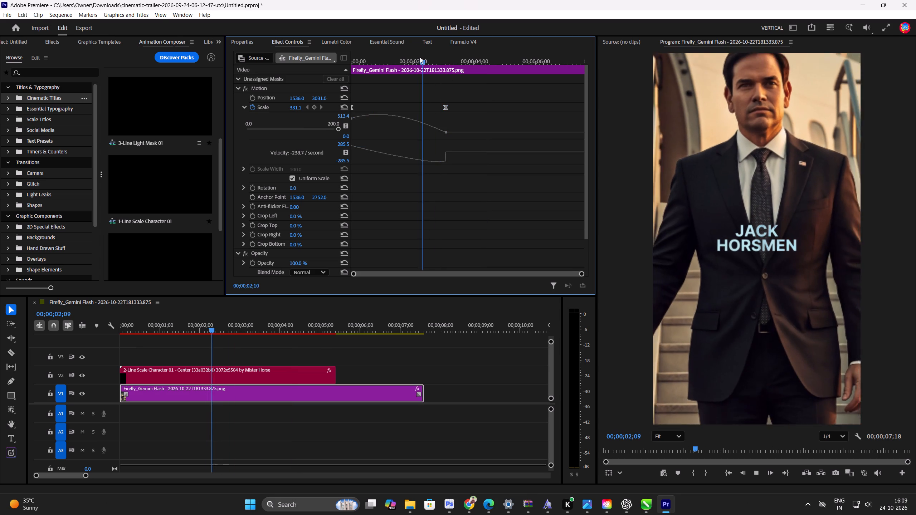
key("space")
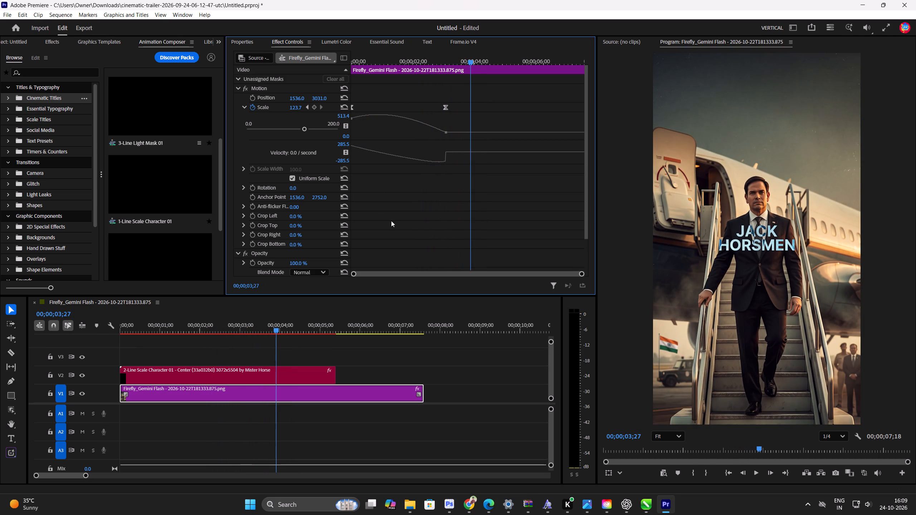
left_click_drag(271, 327, 121, 338)
key("space")
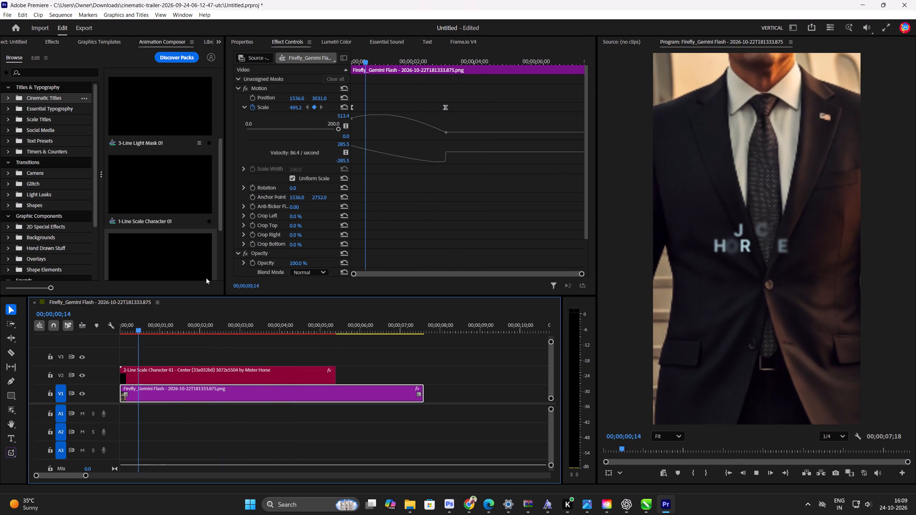
key("space")
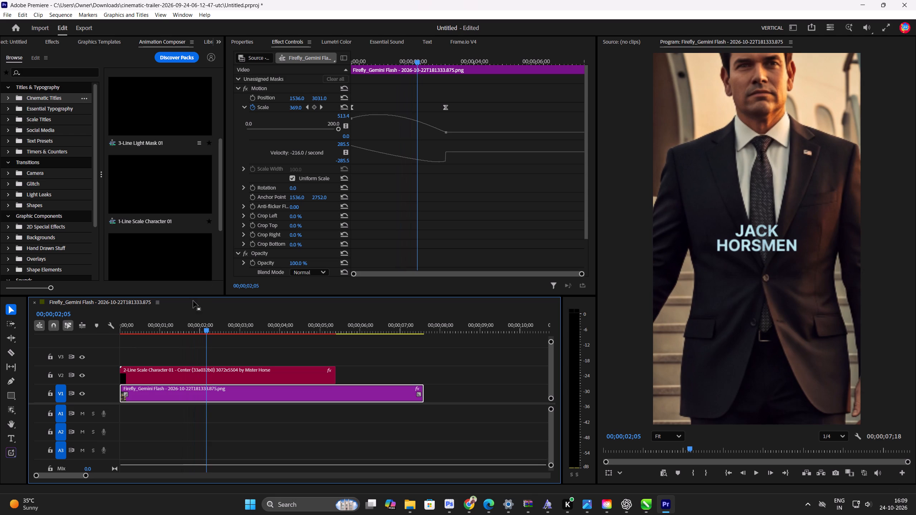
Lower the first Scale keyframe's outgoing handle so the curve descends without the initial rise, and play the zoom from the start.
left_click_drag(186, 325, 134, 328)
left_click(352, 118)
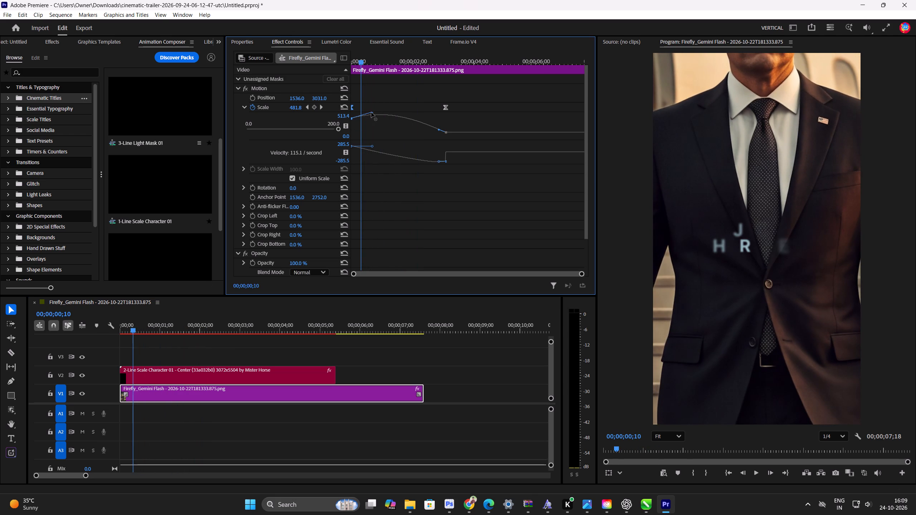
left_click_drag(372, 113, 374, 121)
key("space")
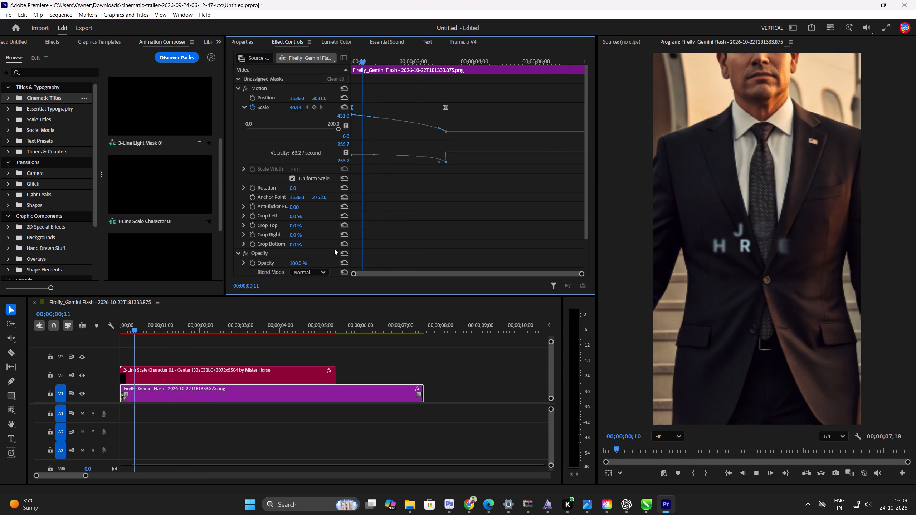
key("space")
left_click_drag(162, 333, 83, 330)
key("space")
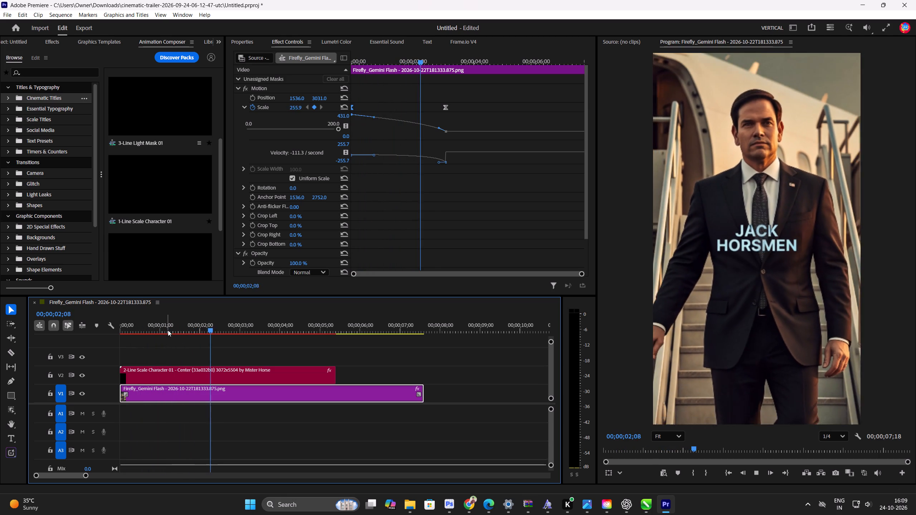
key("space")
key("space")
key("space")
key("space")
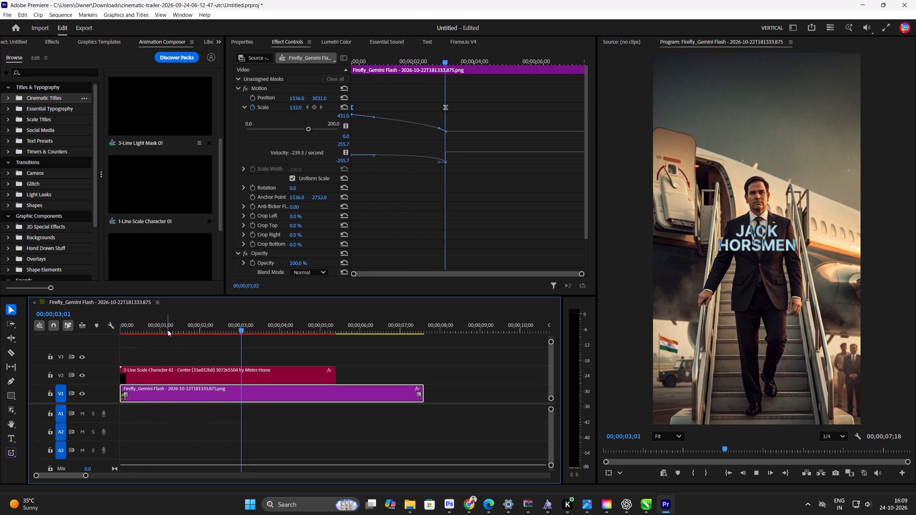
key("space")
Trim the Firefly image clip to end at 00;00;02;21 and place a copy of it directly after on V1.
left_click(184, 375)
left_click_drag(257, 326, 209, 328)
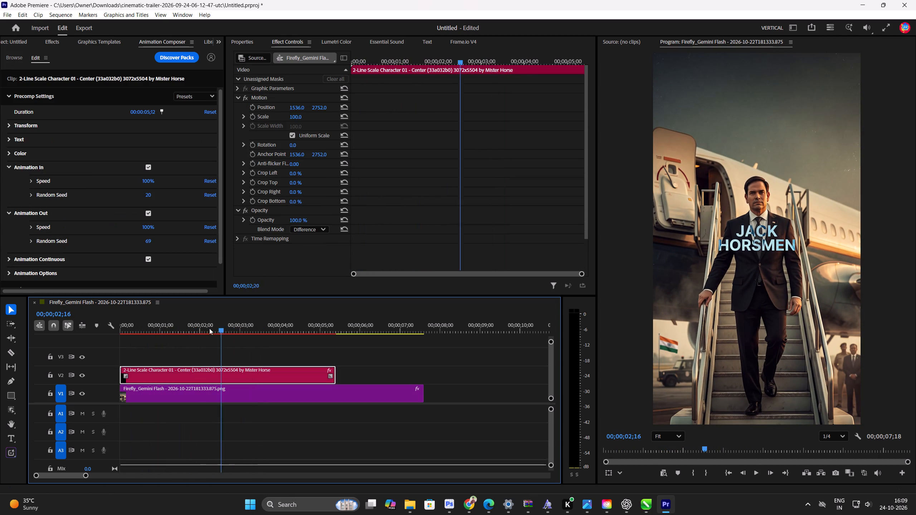
left_click_drag(209, 328, 229, 333)
left_click(246, 391)
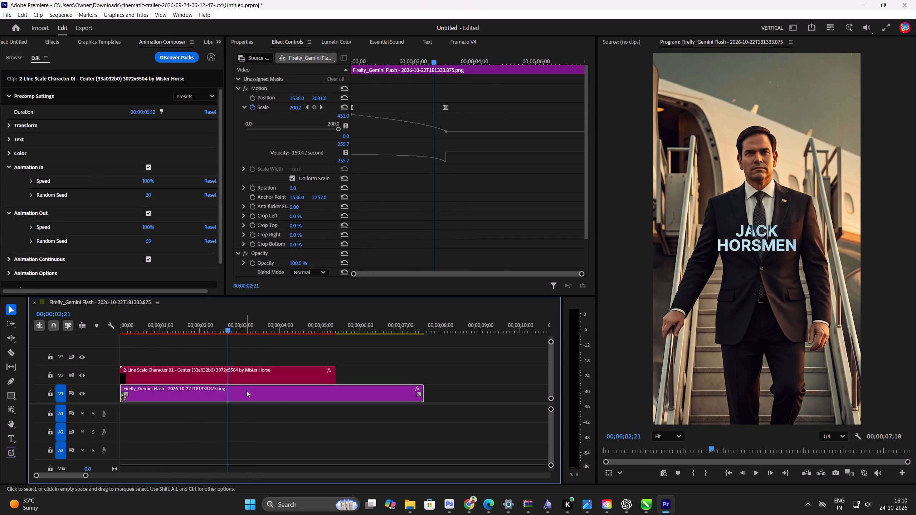
left_click_drag(424, 391, 229, 397)
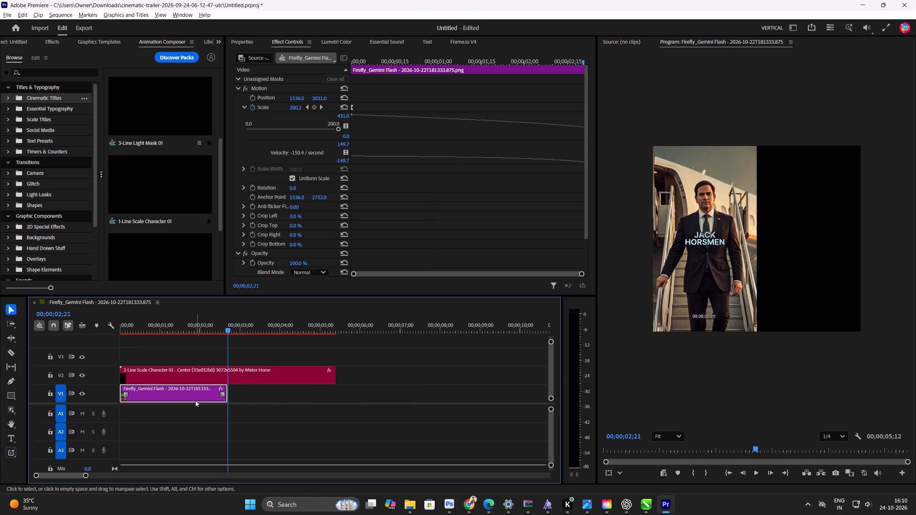
left_click_drag(183, 394, 294, 396, "alt")
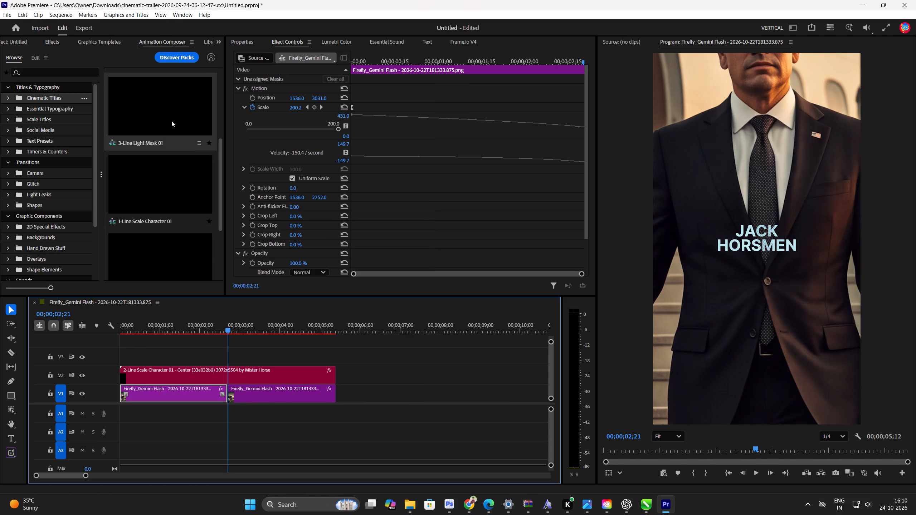
Add the Digital Glitch 1 transition from Animation Composer's Glitch category above the cut at 00;00;02;21 and preview it.
left_click(54, 175)
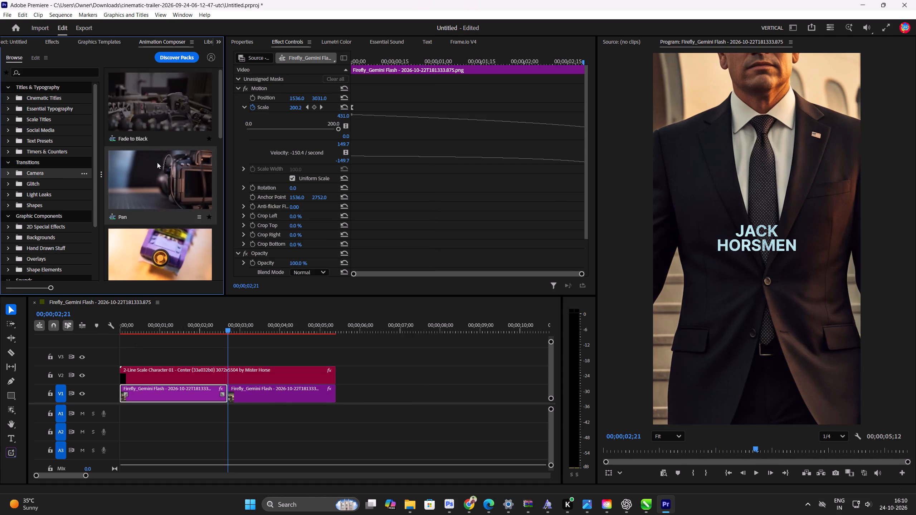
left_click(50, 189)
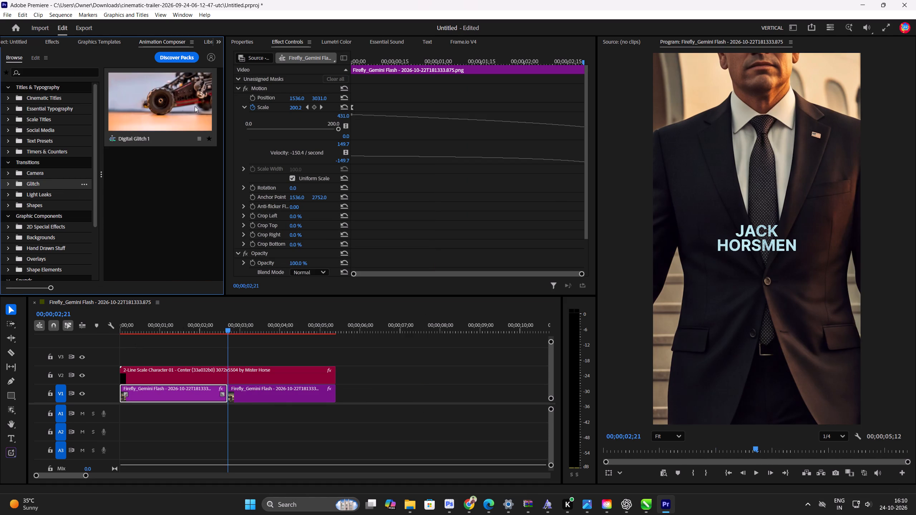
left_click_drag(194, 105, 229, 355)
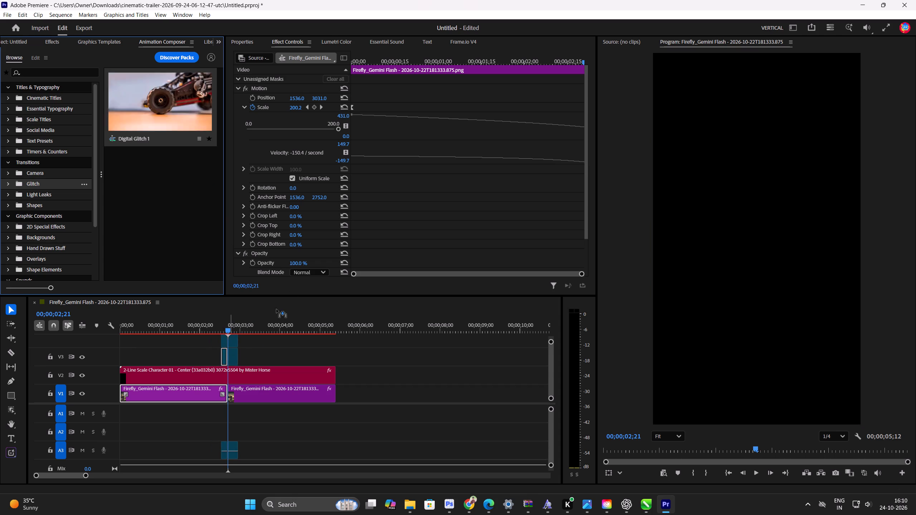
left_click_drag(225, 332, 210, 333)
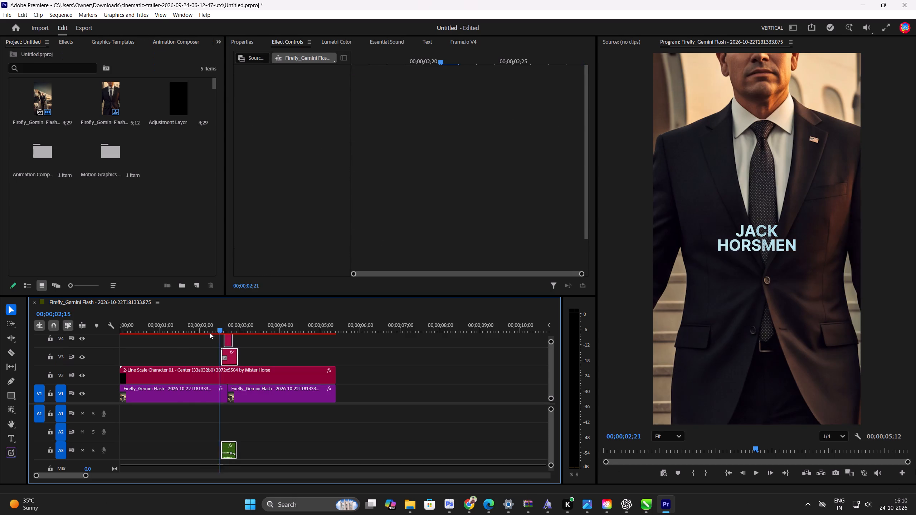
left_click_drag(210, 333, 181, 335)
key("space")
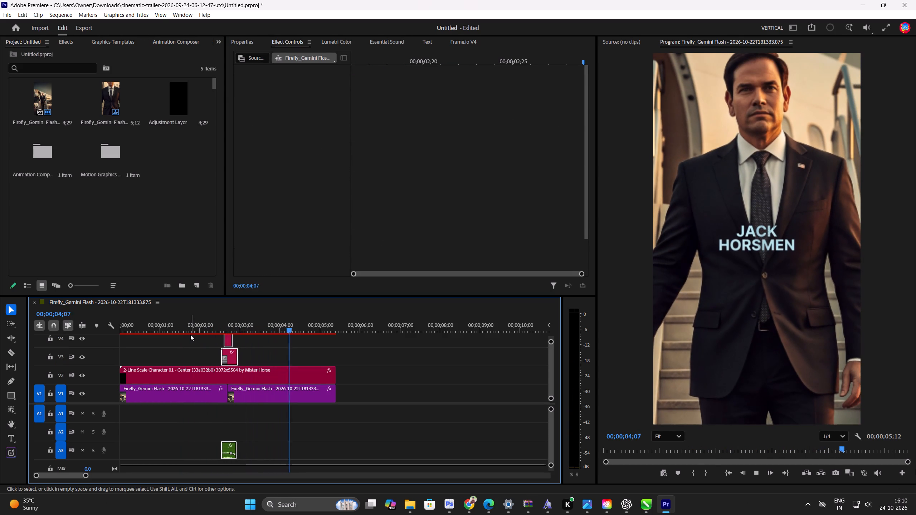
key("space")
Import the 7aed7d0987f08aba5 poster JPG from Downloads, replace the second Firefly clip on V1 with it, and play the sequence.
key("ctrl+i")
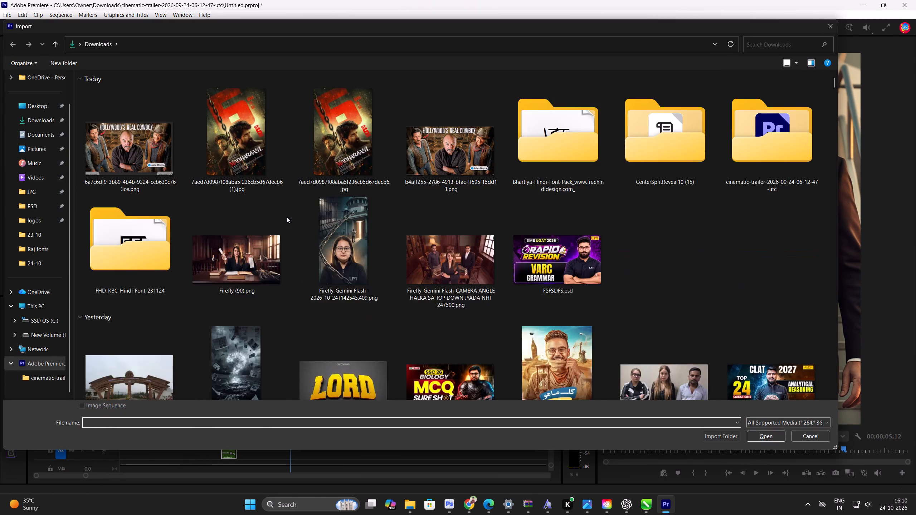
left_click(253, 127)
scroll(532, 168, "up", 6)
left_click(569, 139)
left_click_drag(569, 139, 565, 140)
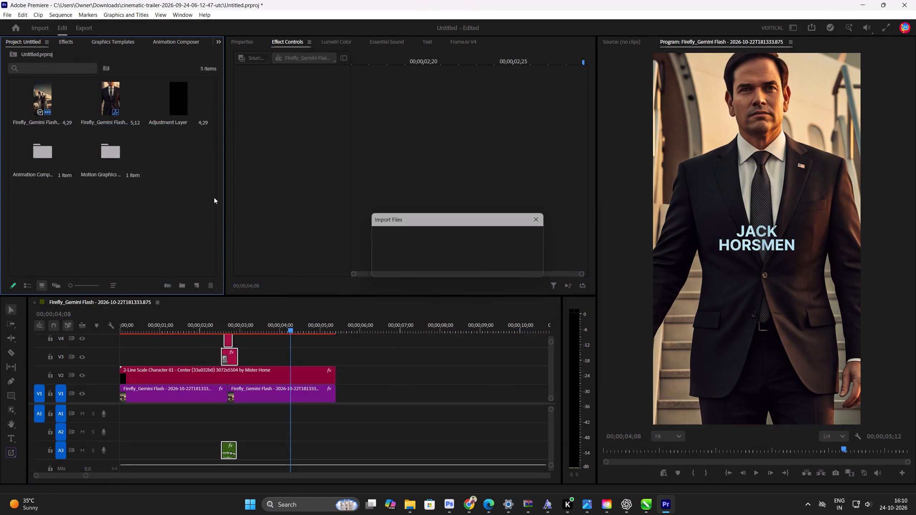
left_click_drag(185, 144, 281, 402, "alt")
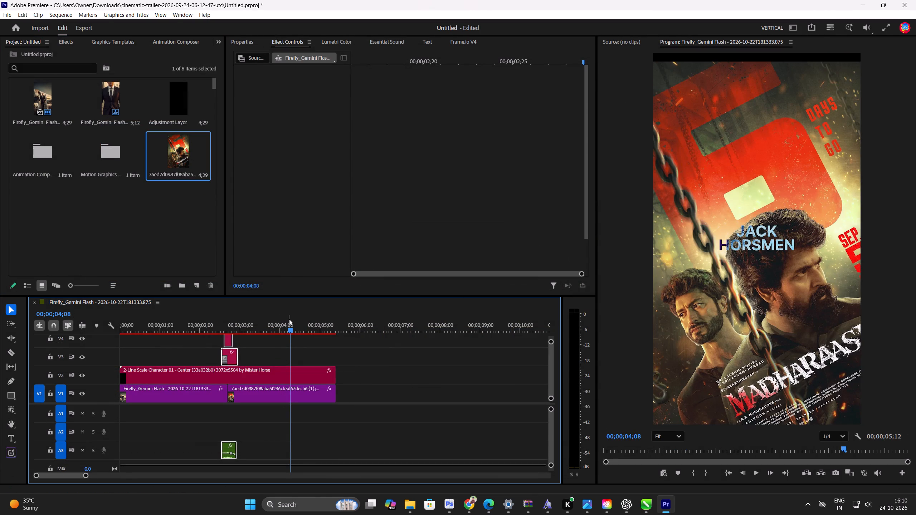
left_click_drag(292, 321, 52, 324)
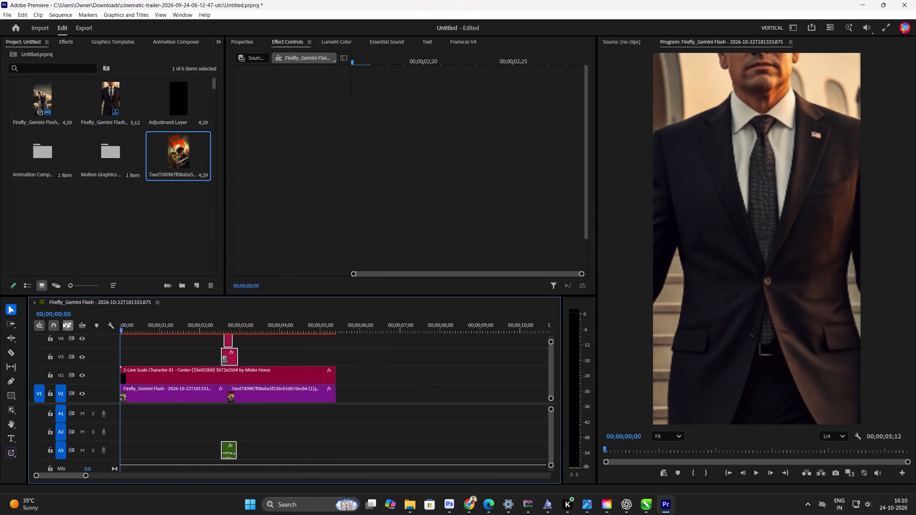
key("space")
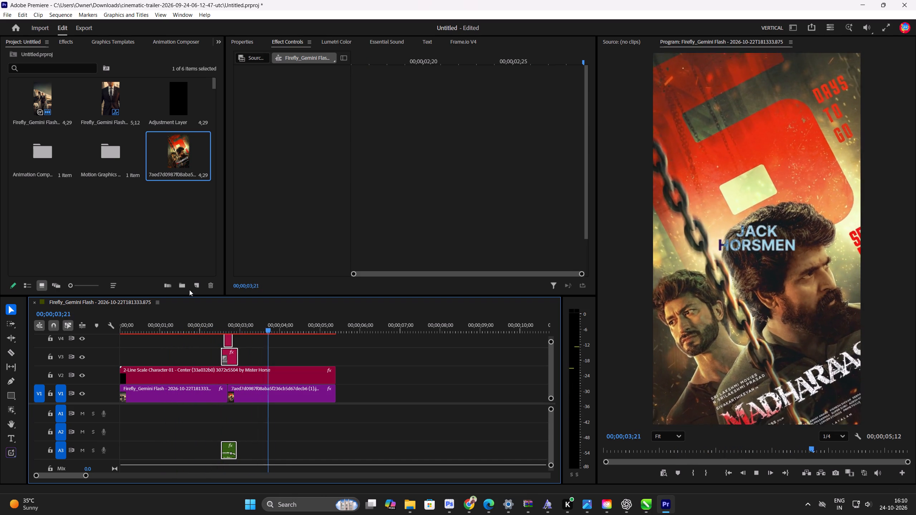
key("space")
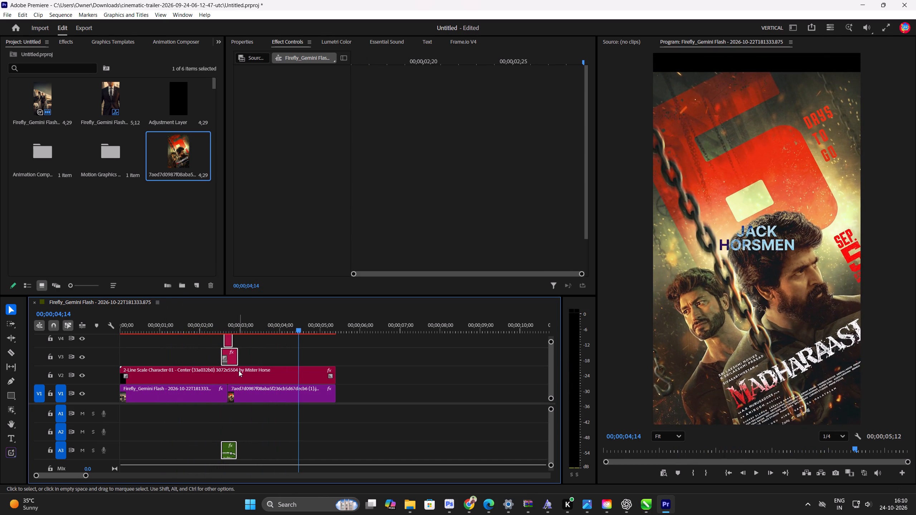
Trim the title clip on V2 to end at the cut between the Firefly image and the poster.
left_click(237, 373)
left_click_drag(336, 371, 234, 371)
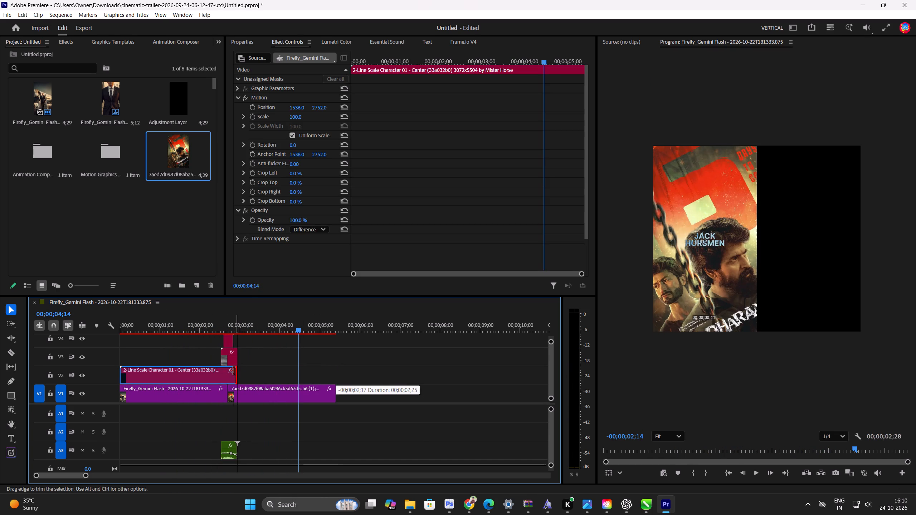
left_click_drag(234, 371, 226, 371)
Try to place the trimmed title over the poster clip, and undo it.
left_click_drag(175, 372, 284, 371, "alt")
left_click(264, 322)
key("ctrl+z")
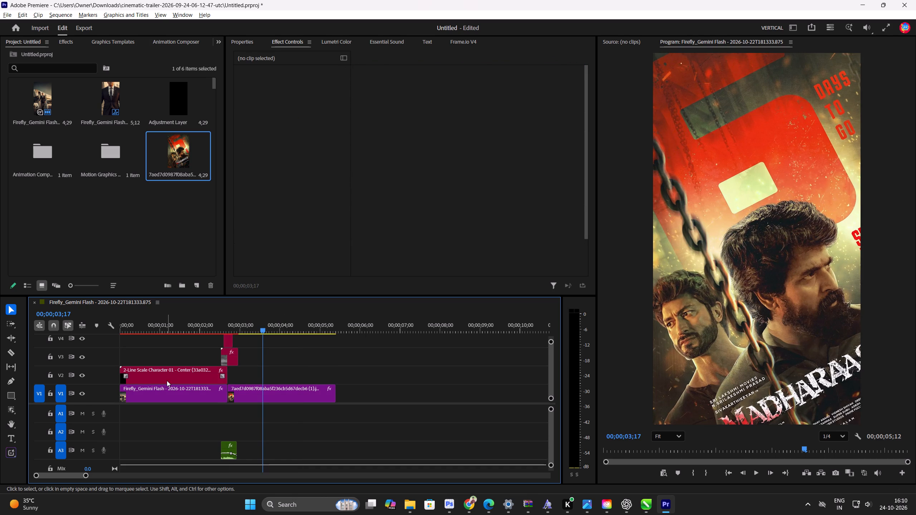
Duplicate the trimmed title clip on V2 directly after the original, over the poster, and play the sequence.
left_click_drag(167, 381, 275, 379, "alt")
left_click_drag(263, 323, 127, 325)
key("space")
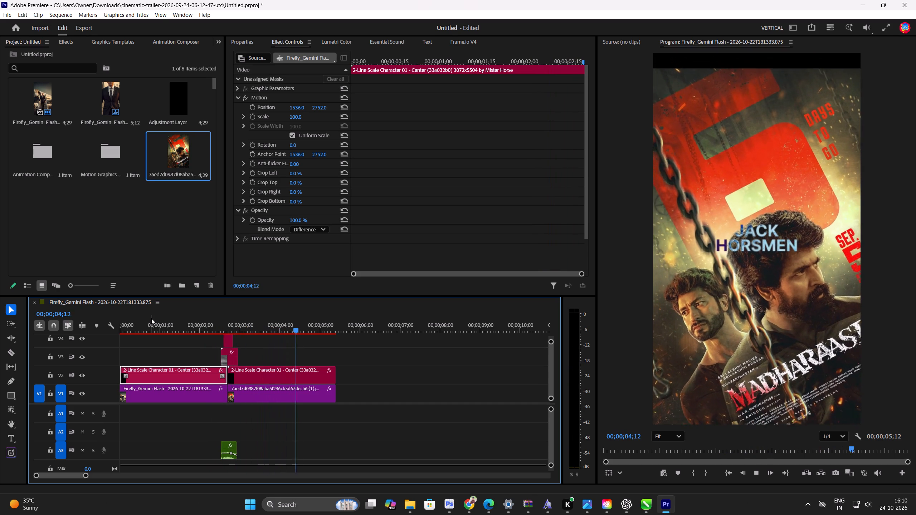
key("space")
Change Text 1 of the second title clip to TAKE and set its font to Inter ExtraBold.
left_click(263, 374)
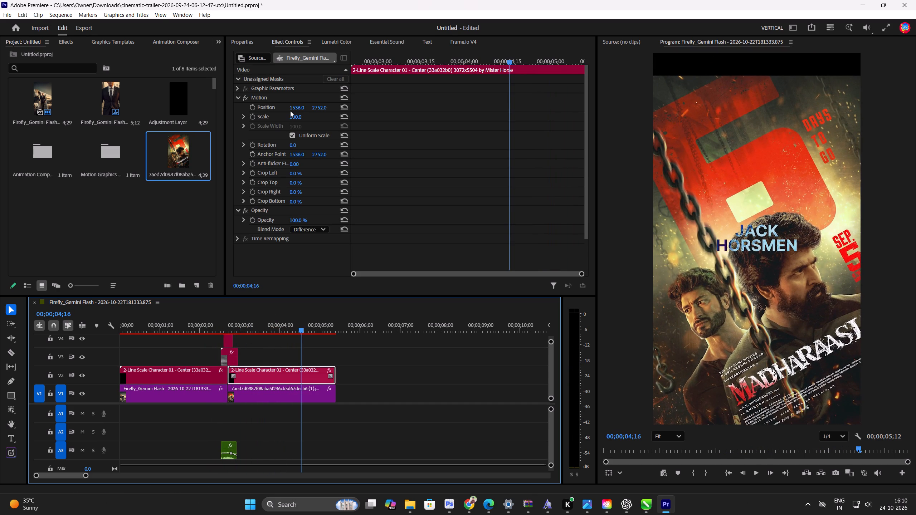
left_click(247, 44)
scroll(273, 132, "up", 7)
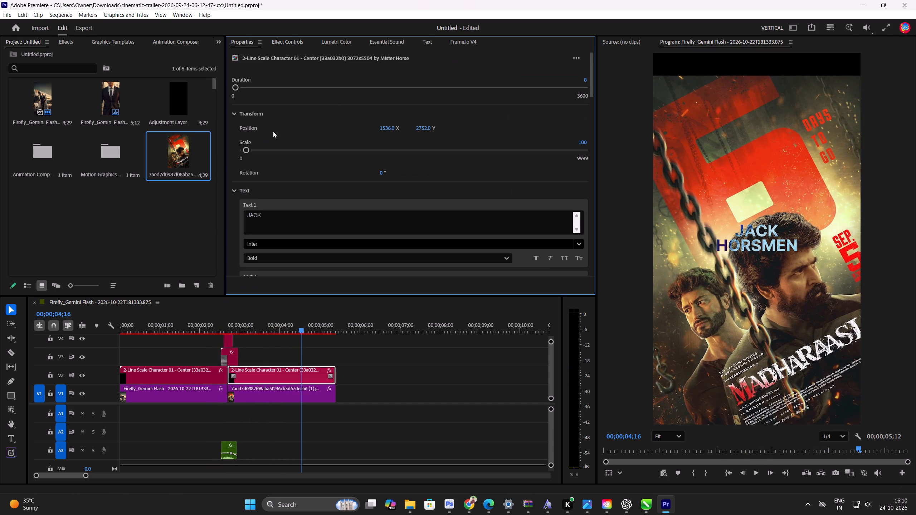
scroll(273, 131, "up", 1)
double_click(278, 220)
key("ctrl+a")
type("TAKE")
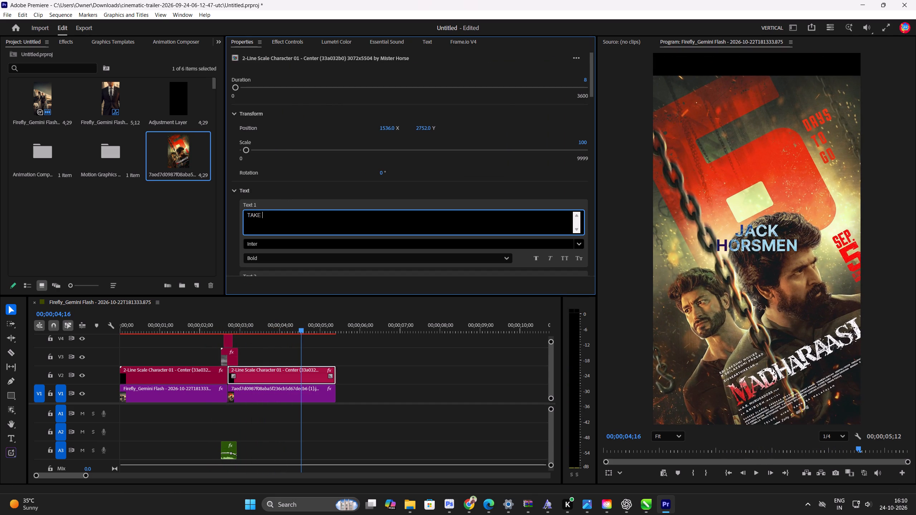
key("space")
scroll(332, 242, "down", 2)
scroll(325, 245, "up", 1)
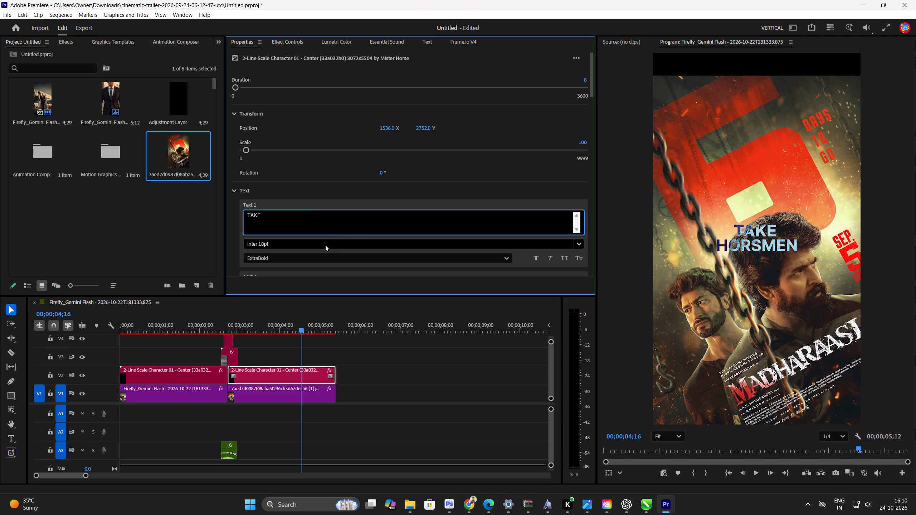
scroll(325, 245, "up", 2)
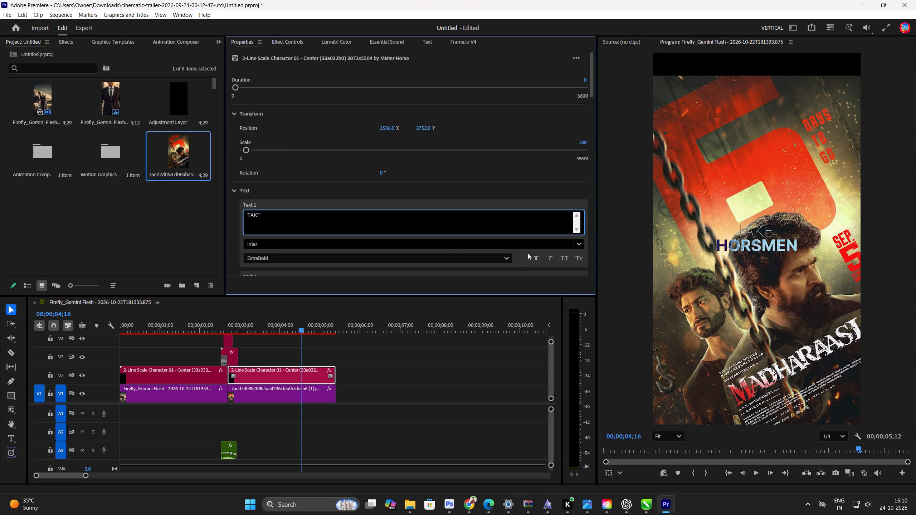
left_click(542, 183)
Play the whole sequence from the start in full screen to review both titles and the glitch transition.
left_click_drag(309, 321, 224, 322)
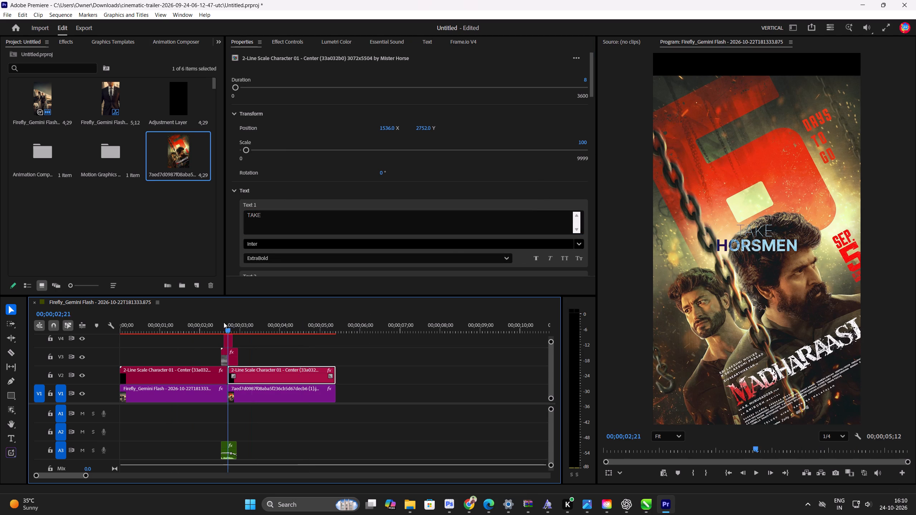
left_click_drag(224, 322, 76, 322)
key("space")
key("ctrl+grave")
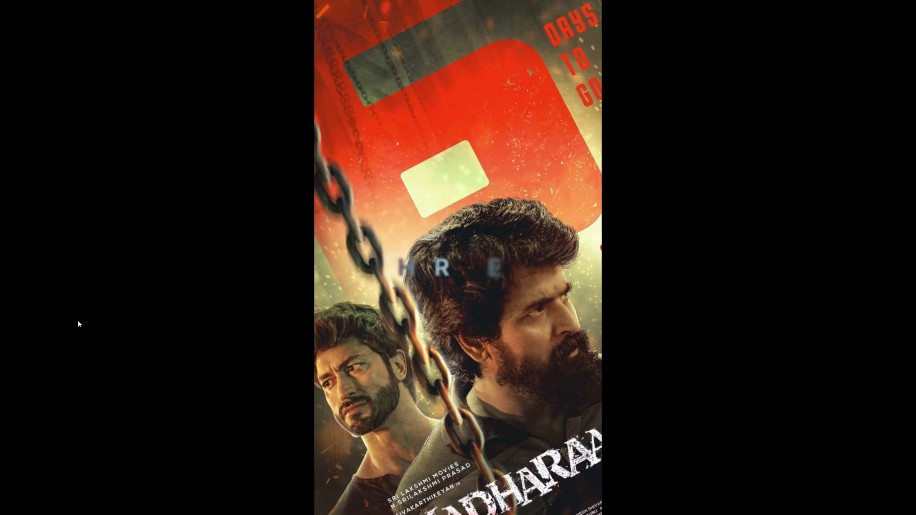
key("space")
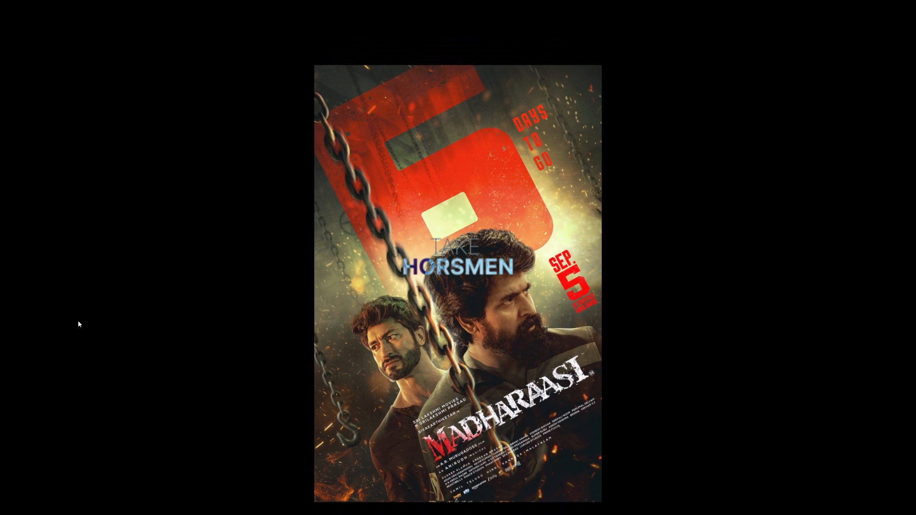
key("ctrl+grave")
scroll(316, 384, "down", 11, "alt")
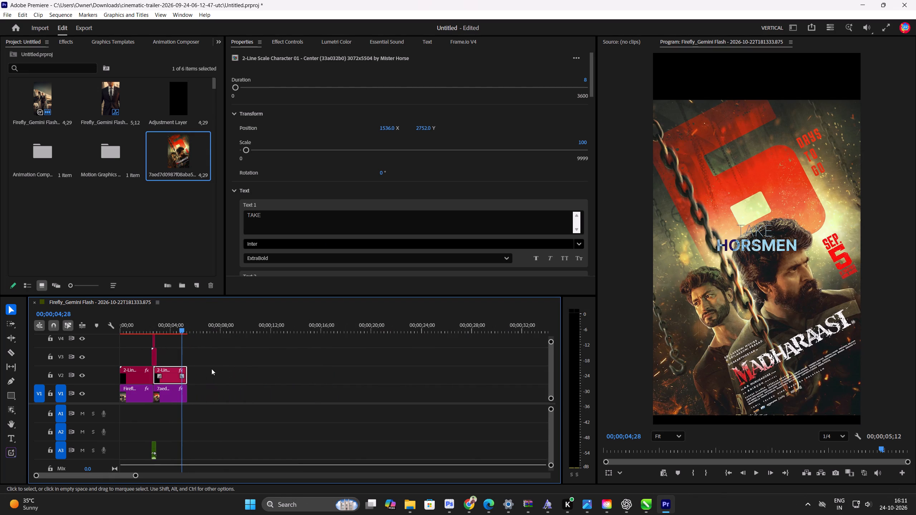
Switch to Edge's Adobe Firefly tab, and from there to the Chrome window with the LPT Design Sheet.
key("alt+Tab")
left_click(77, 0)
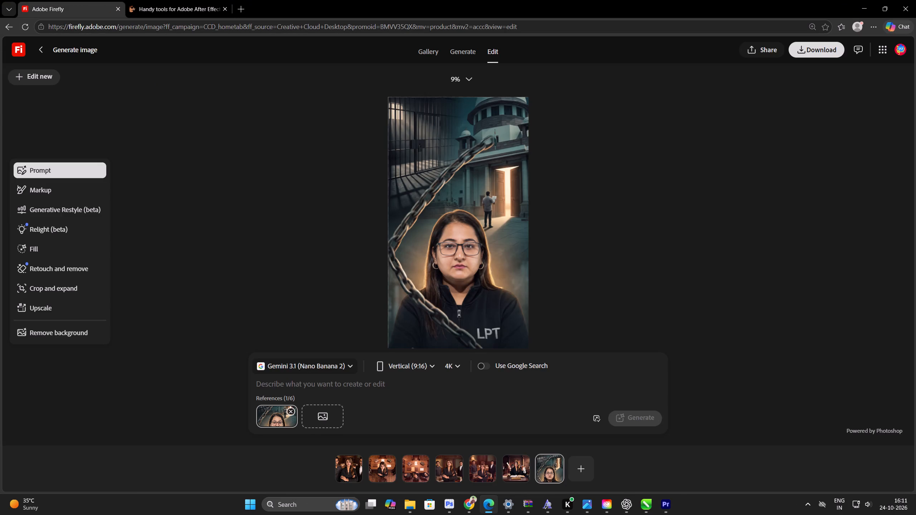
key("super+d")
left_click(471, 504)
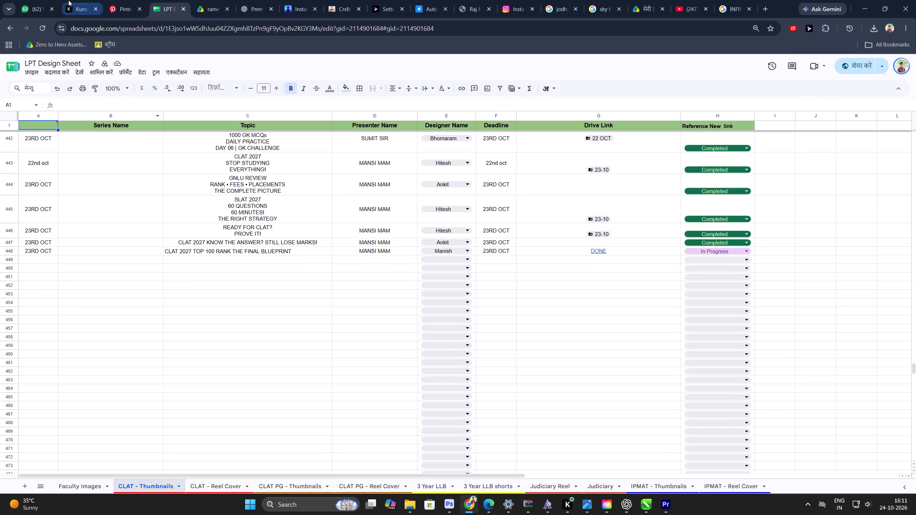